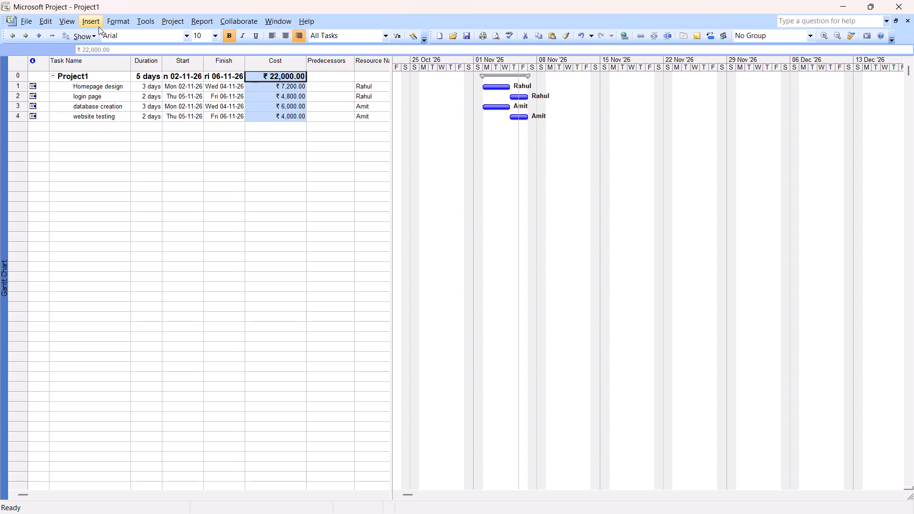
Save the current project as pract1 in the Aastha_spm folder on the Desktop.
left_click(21, 18)
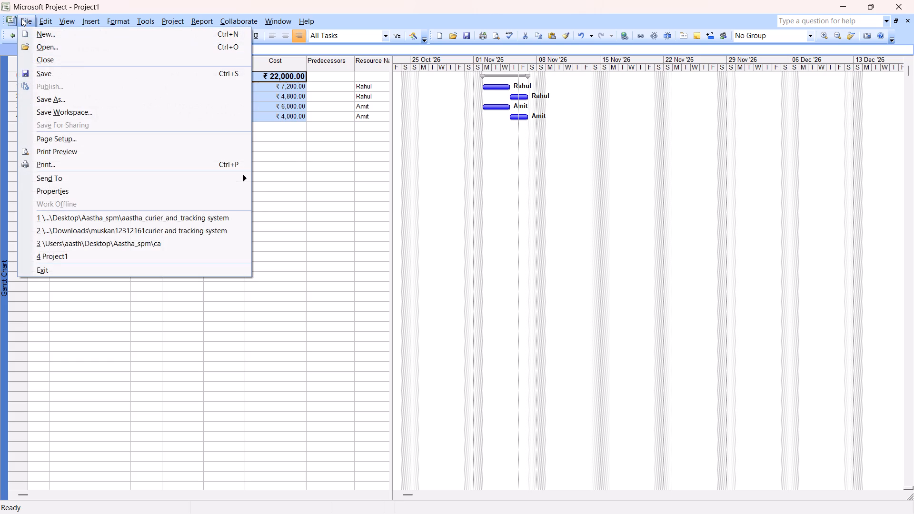
left_click(61, 71)
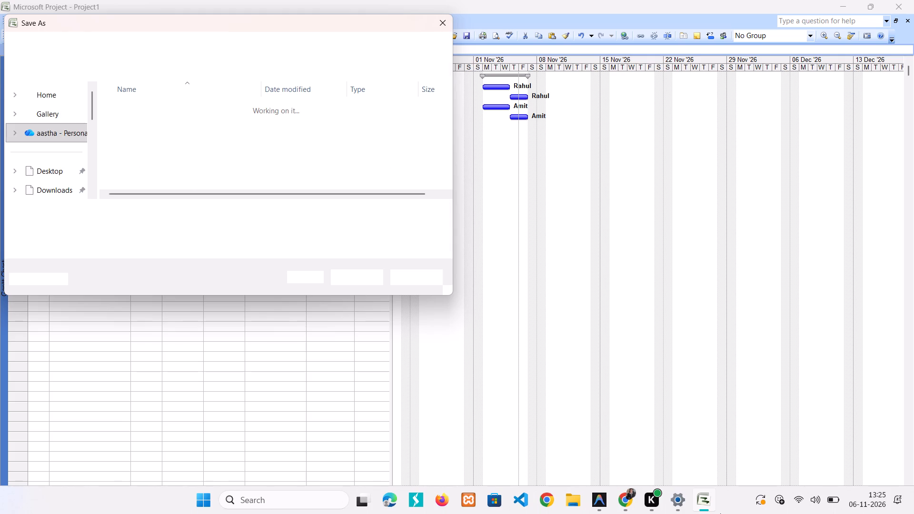
left_click(44, 183)
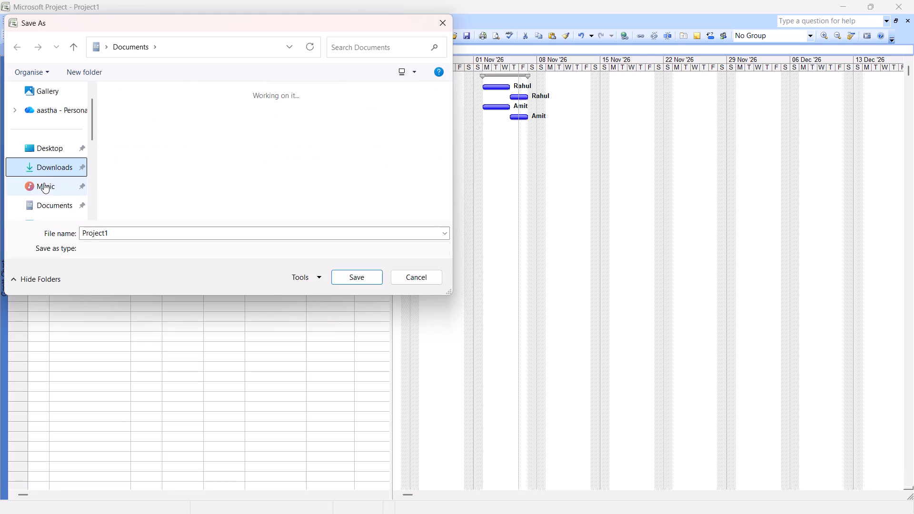
left_click(47, 149)
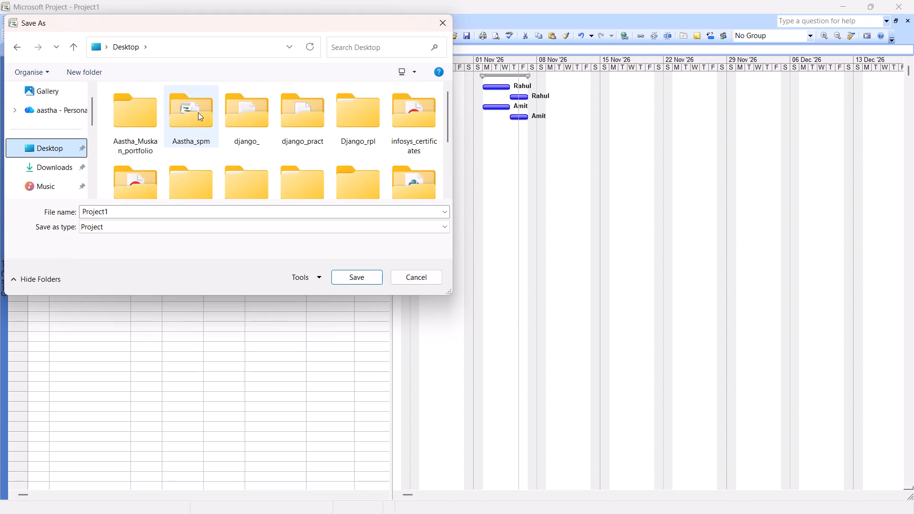
left_click(198, 112)
left_click(149, 216)
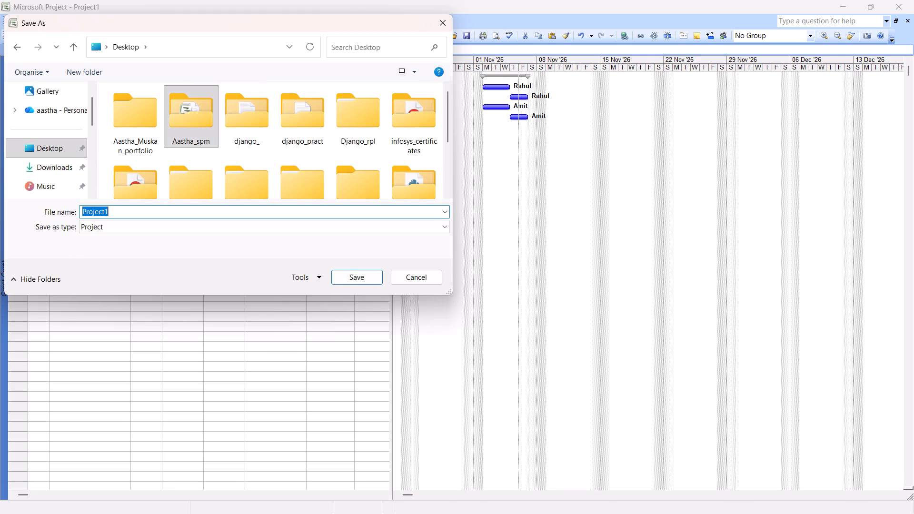
key("BackSpace")
type("pro")
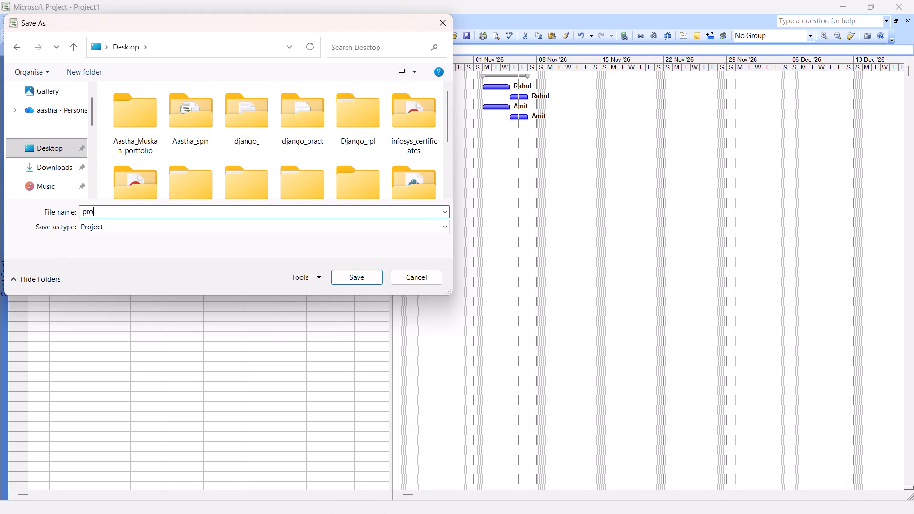
key("BackSpace")
key("BackSpace")
type("ract1")
left_click(179, 104)
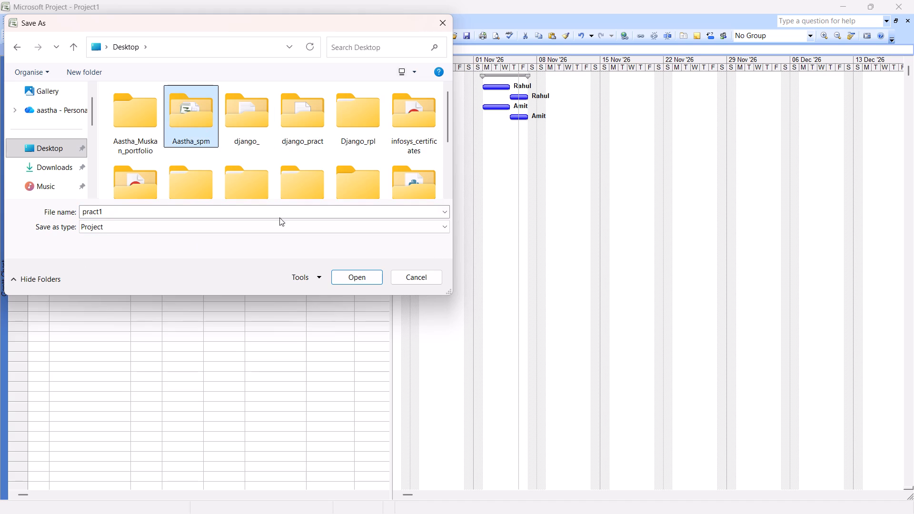
left_click(350, 279)
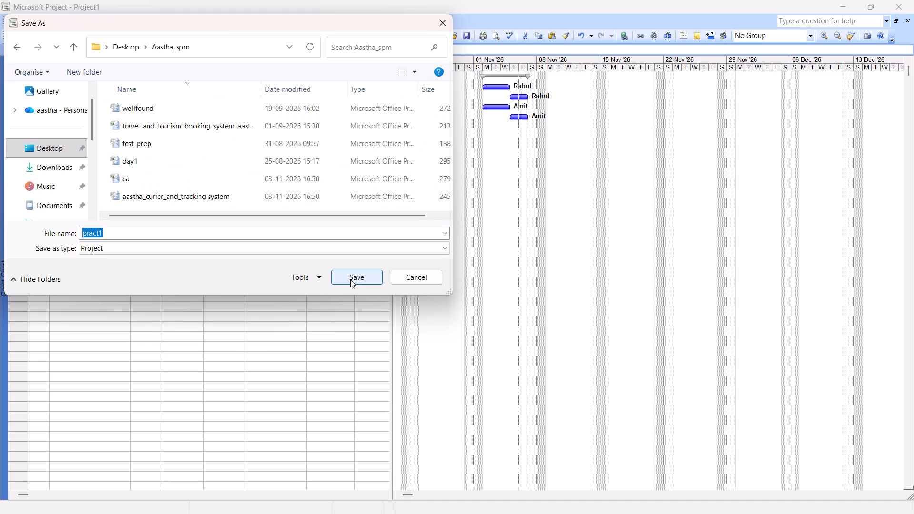
left_click(356, 275)
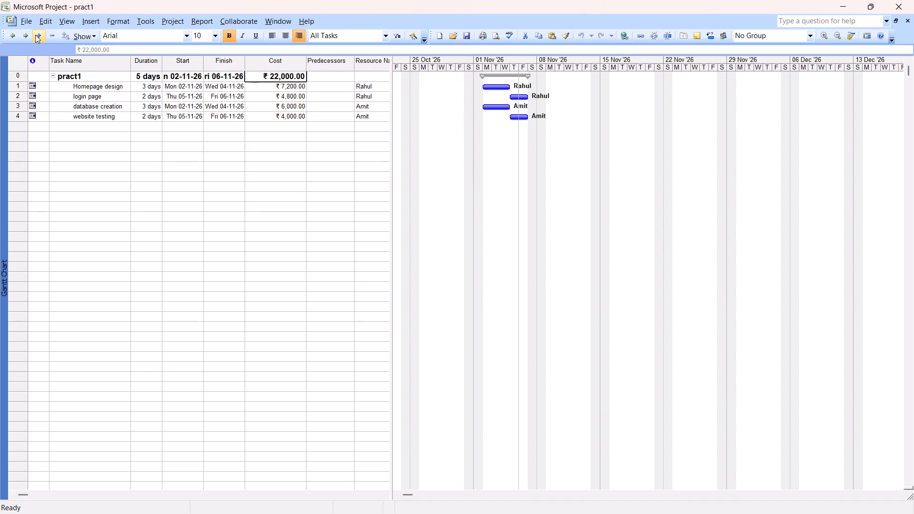
Create a new blank project.
left_click(22, 24)
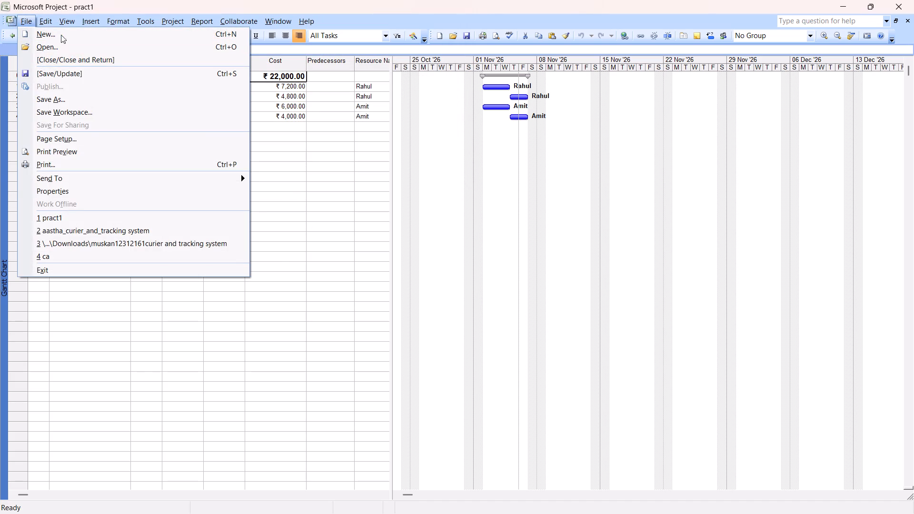
left_click(61, 30)
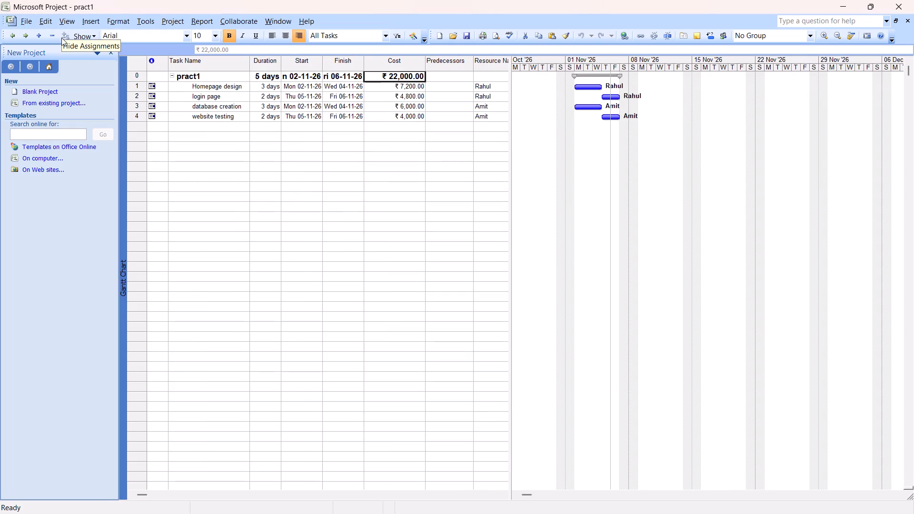
left_click(35, 90)
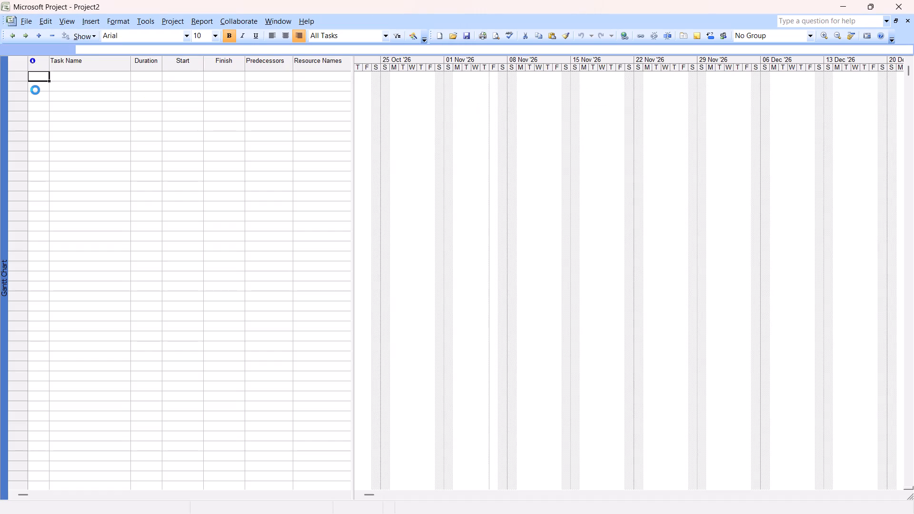
Enter three tasks in the first rows of the task list: Login module, Registration Module and Database Setup.
left_click(70, 79)
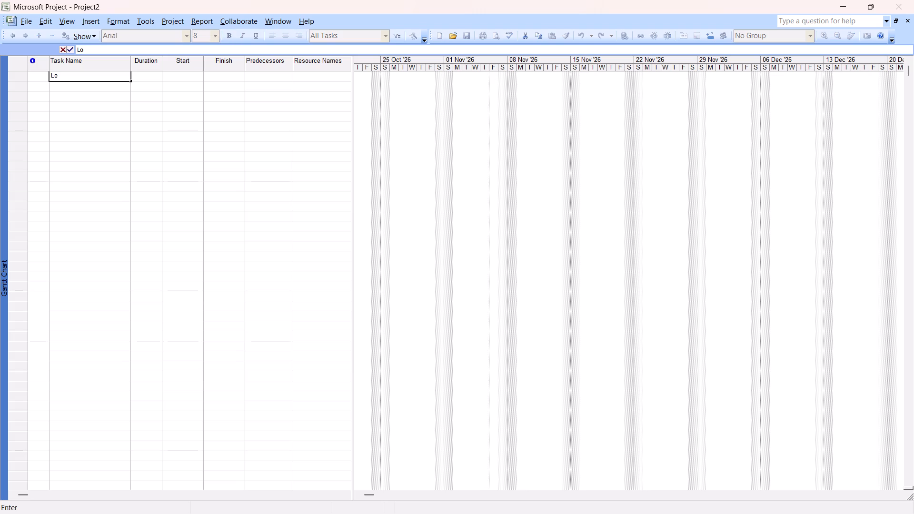
type("gin module")
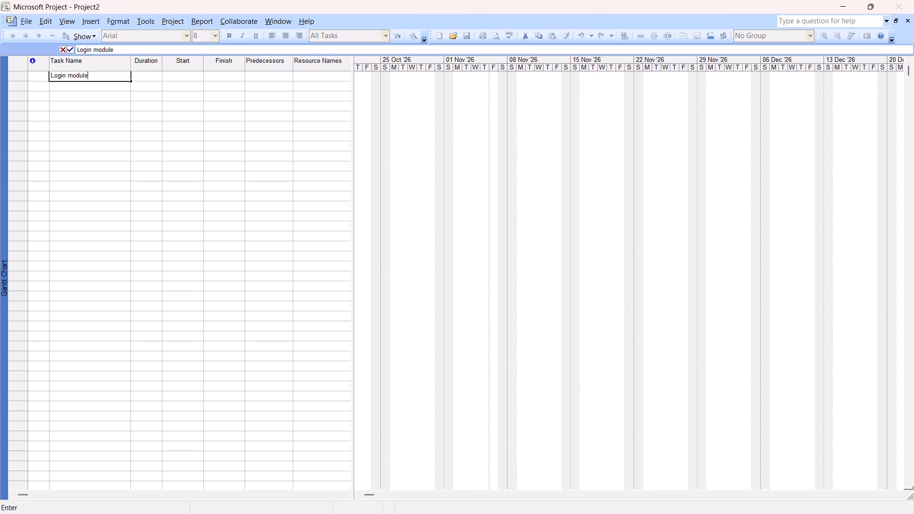
left_click(70, 87)
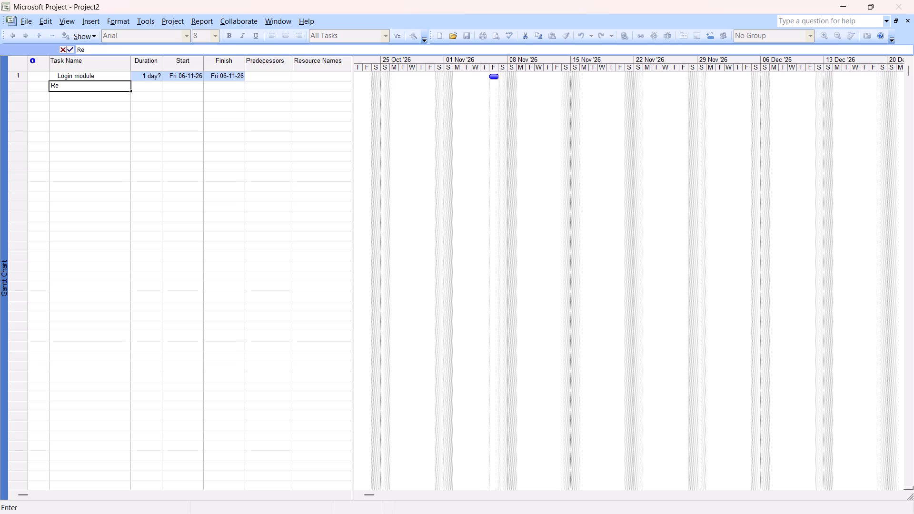
key("BackSpace")
type("ule")
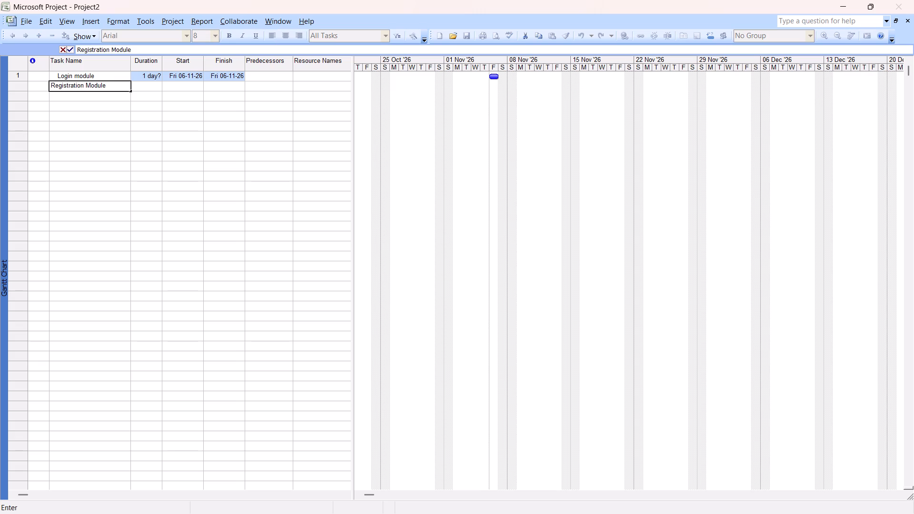
left_click(66, 97)
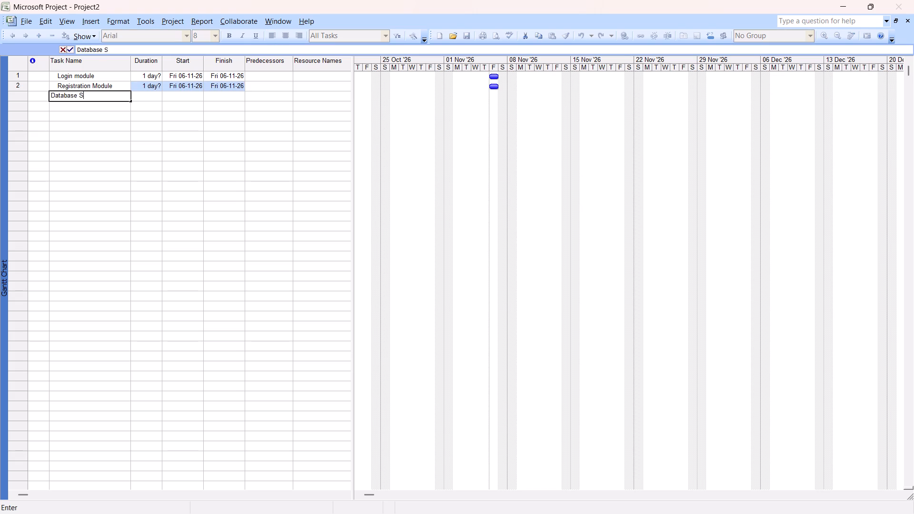
type("etup")
left_click(143, 93)
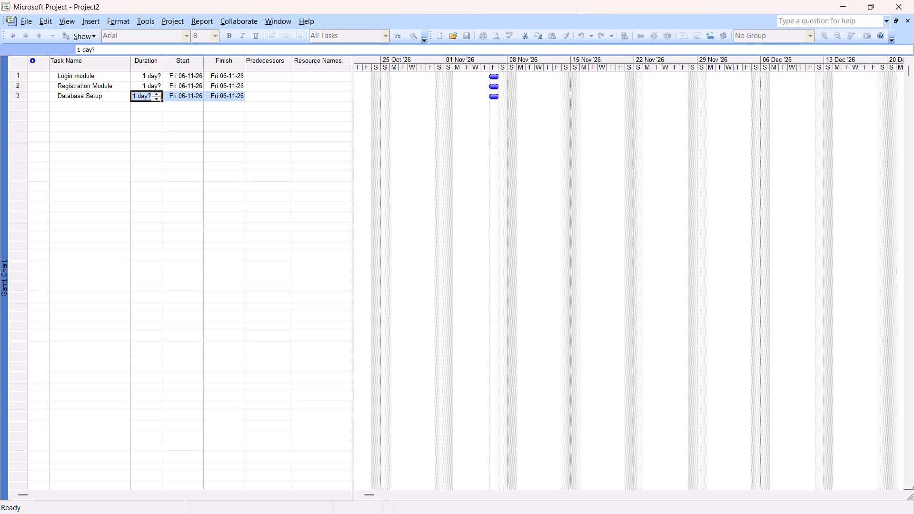
Set the task durations to 4 days for Login module, 3 days for Registration Module and 2 days for Database Setup.
left_click(159, 76)
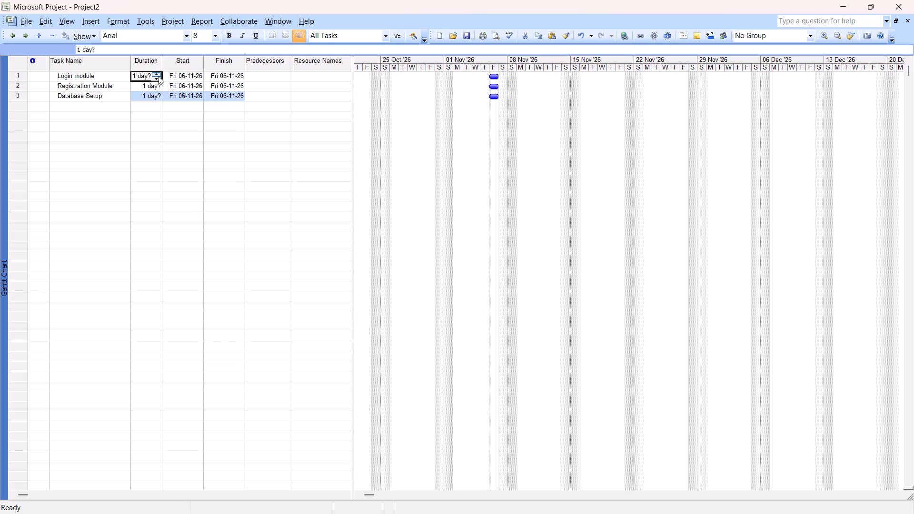
double_click(159, 76)
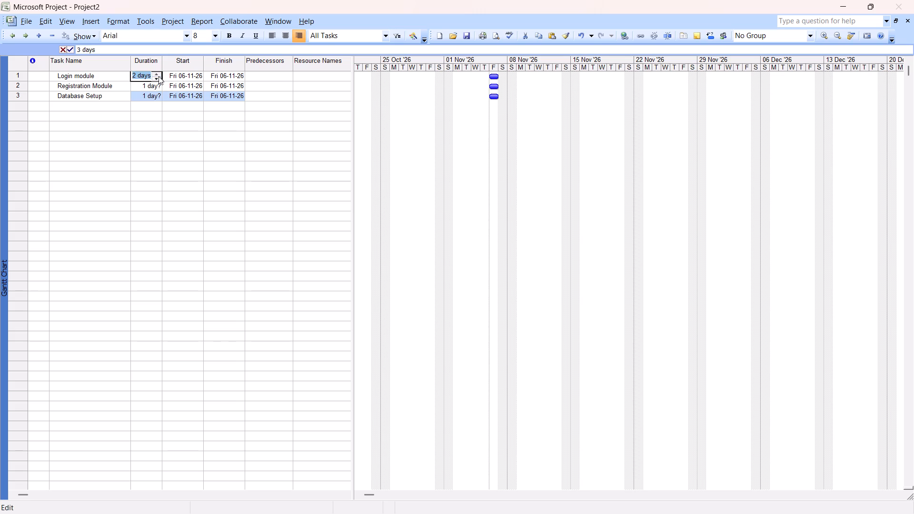
left_click(159, 76)
left_click(155, 90)
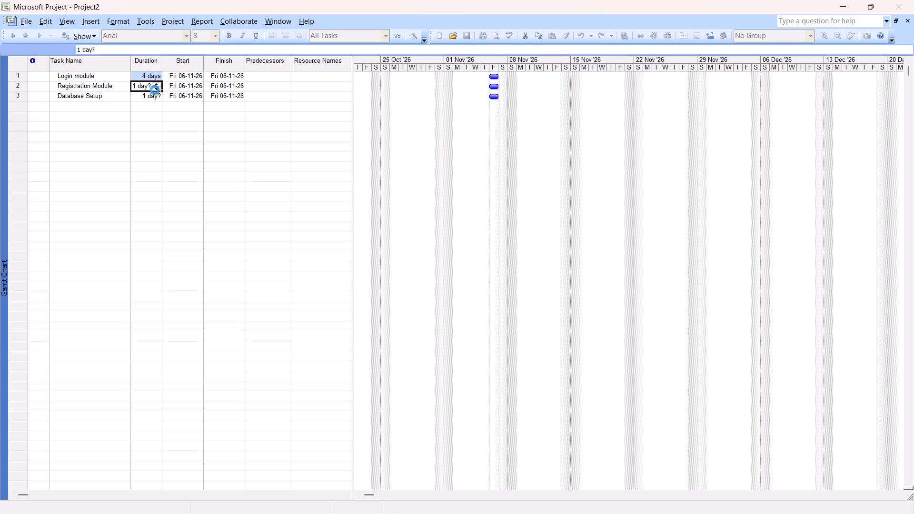
double_click(155, 85)
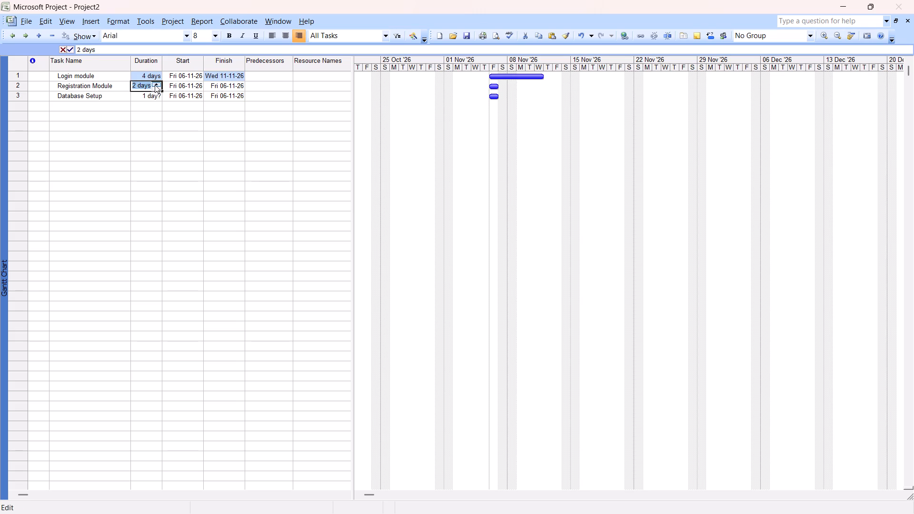
left_click(154, 97)
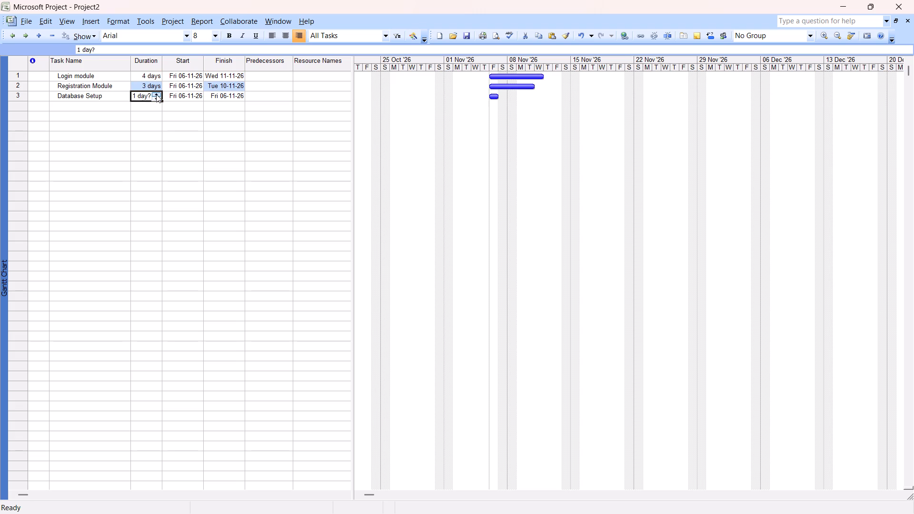
left_click(156, 92)
left_click(192, 76)
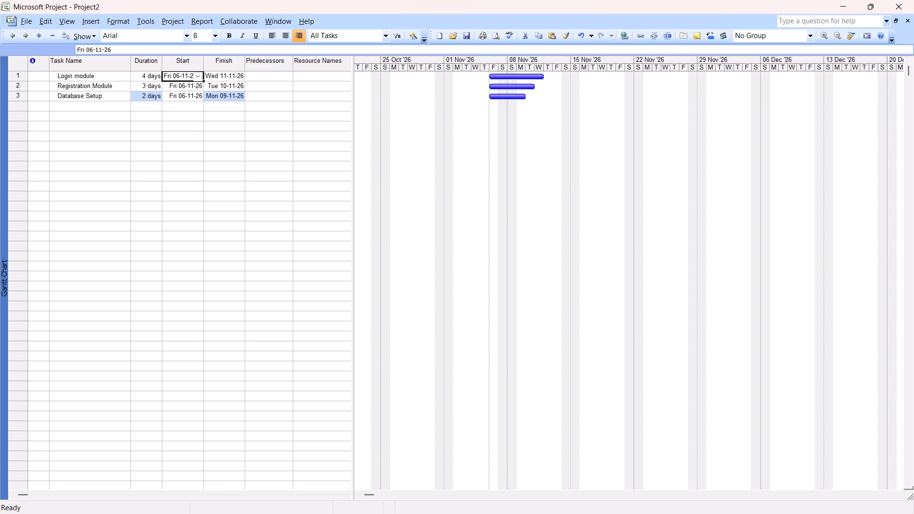
left_click(258, 77)
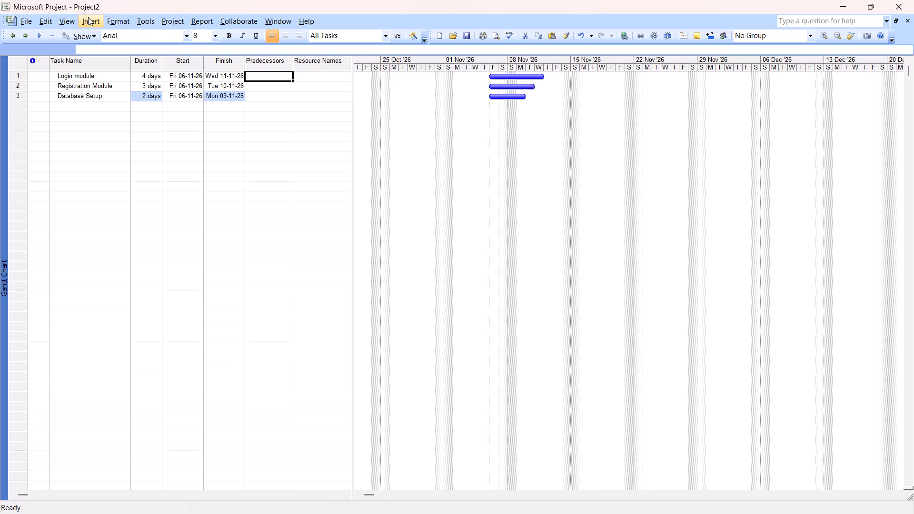
Add a resource named karan in the first row of the Resource Sheet.
left_click(70, 17)
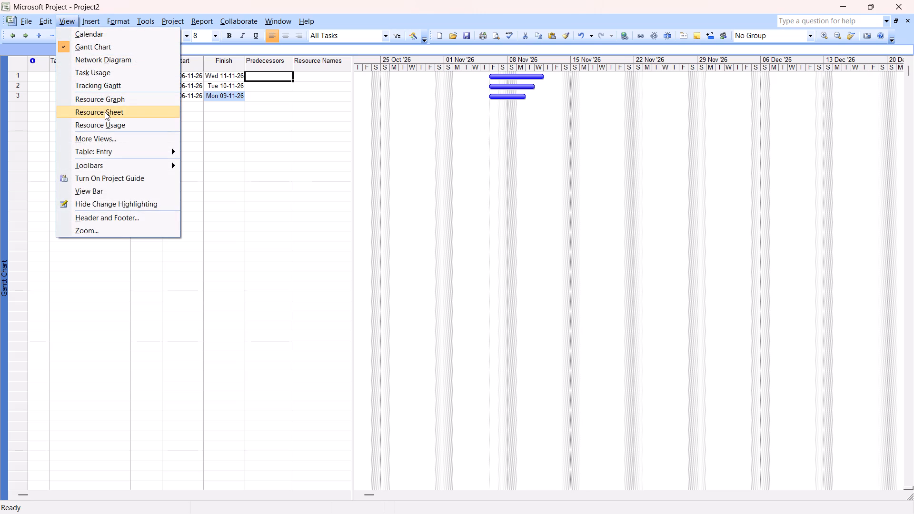
left_click(106, 111)
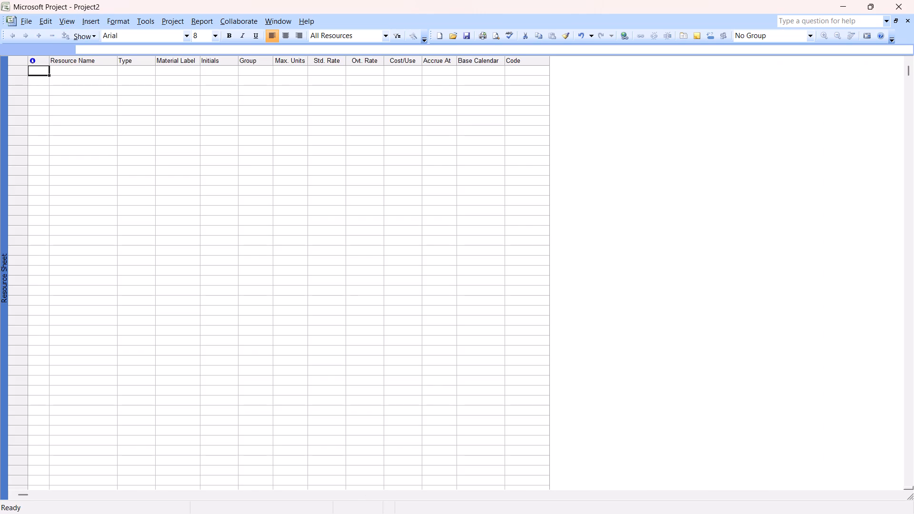
left_click(79, 75)
type("ka")
type("ran")
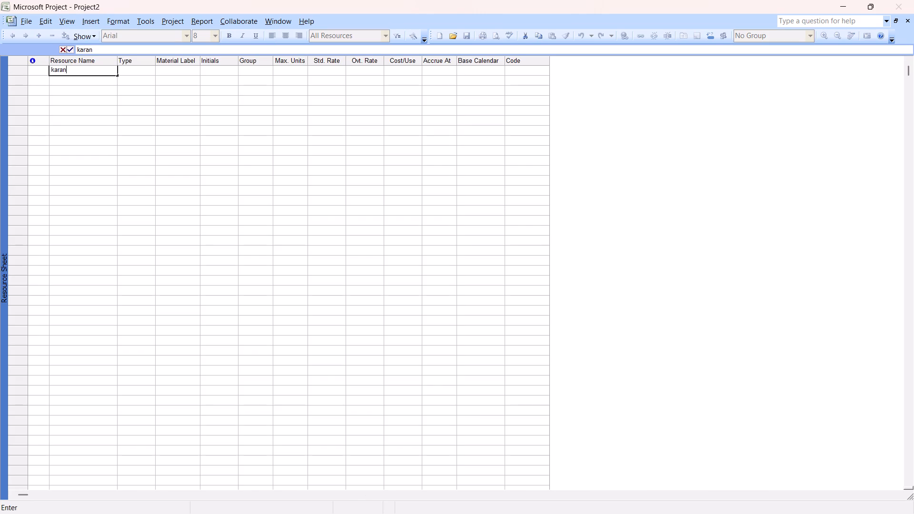
left_click(78, 82)
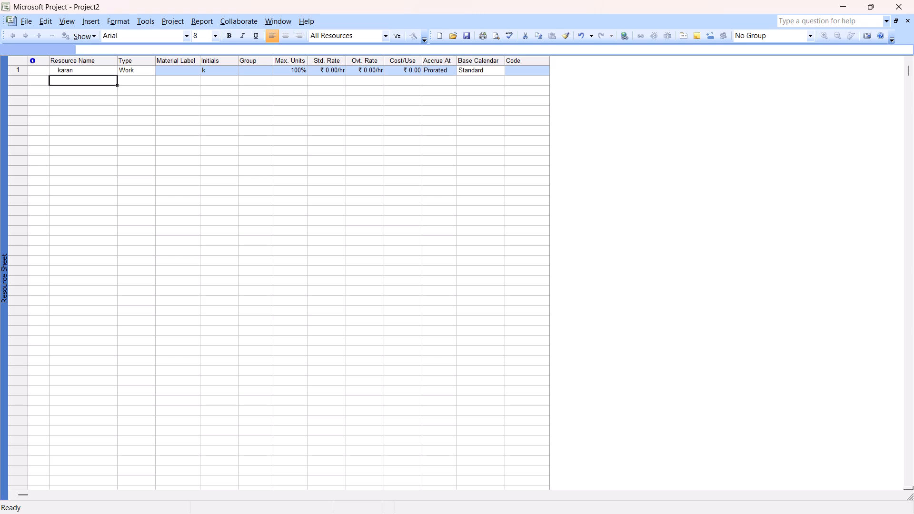
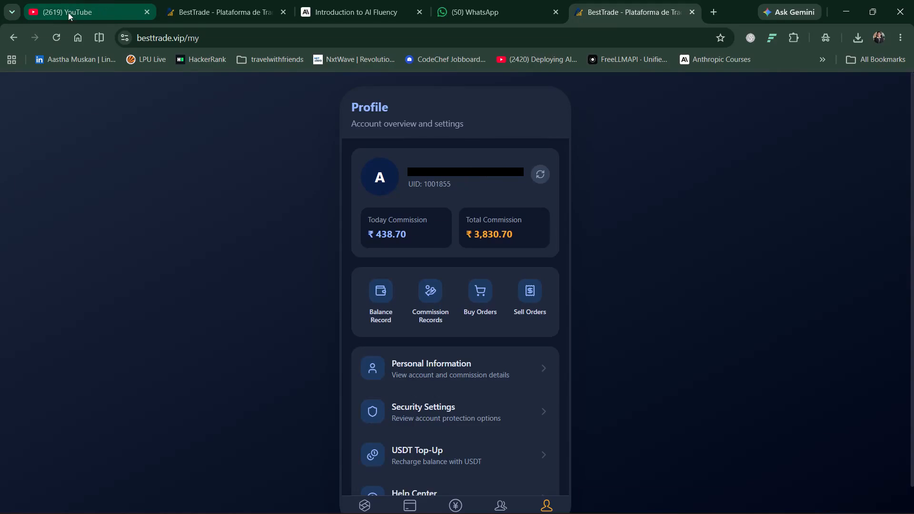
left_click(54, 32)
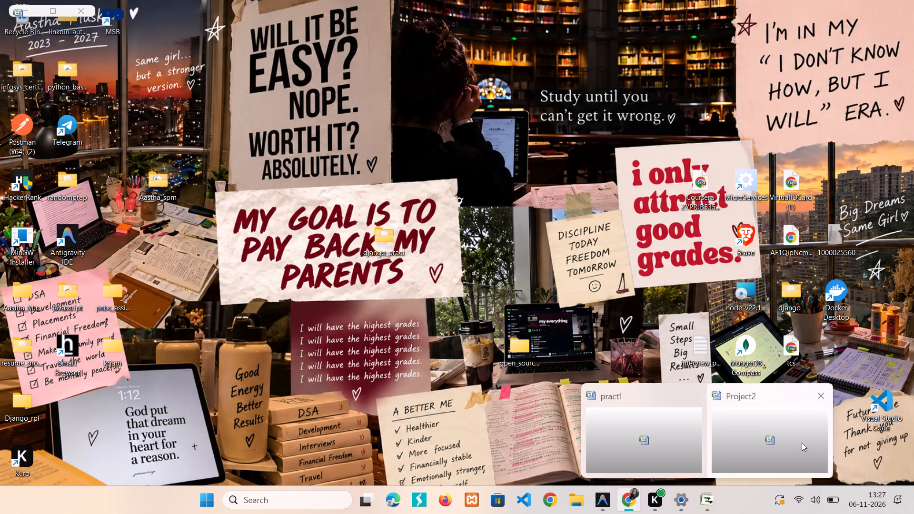
Switch to the Project2 window in Microsoft Project and add amit as the second resource in the Resource Sheet.
left_click(802, 443)
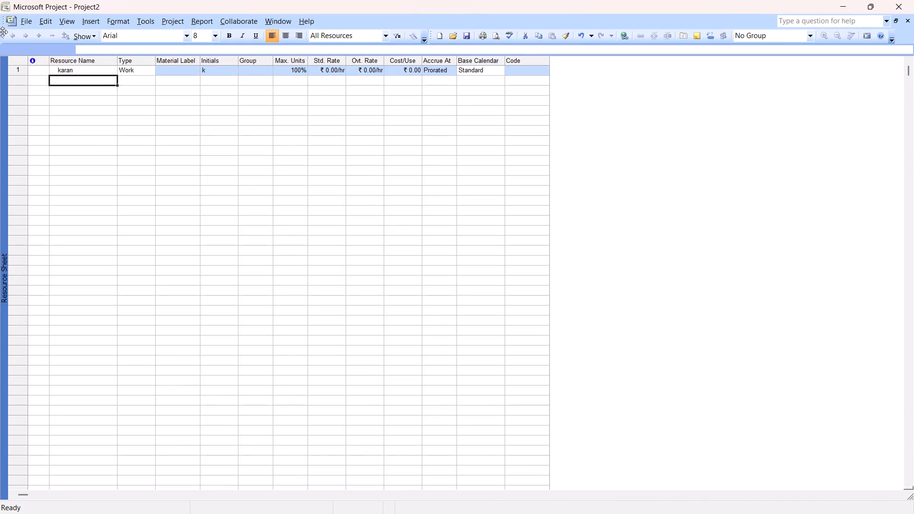
left_click(81, 81)
type("amit")
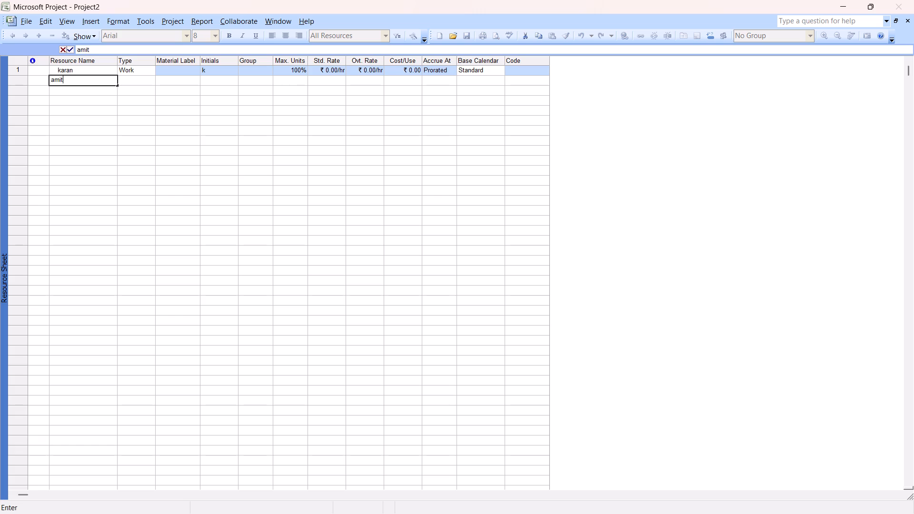
left_click(143, 86)
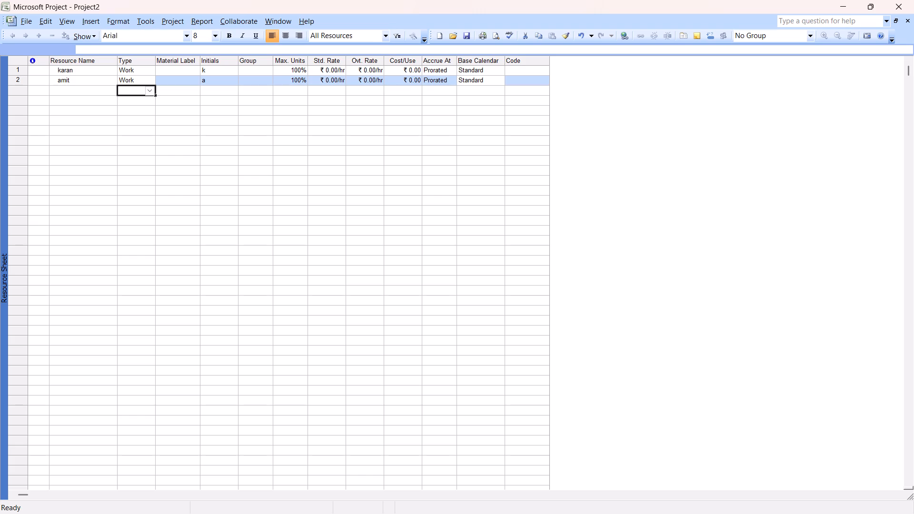
Set the overtime rates to ₹400.00/hr for karan and ₹300.00/hr for amit.
left_click(368, 71)
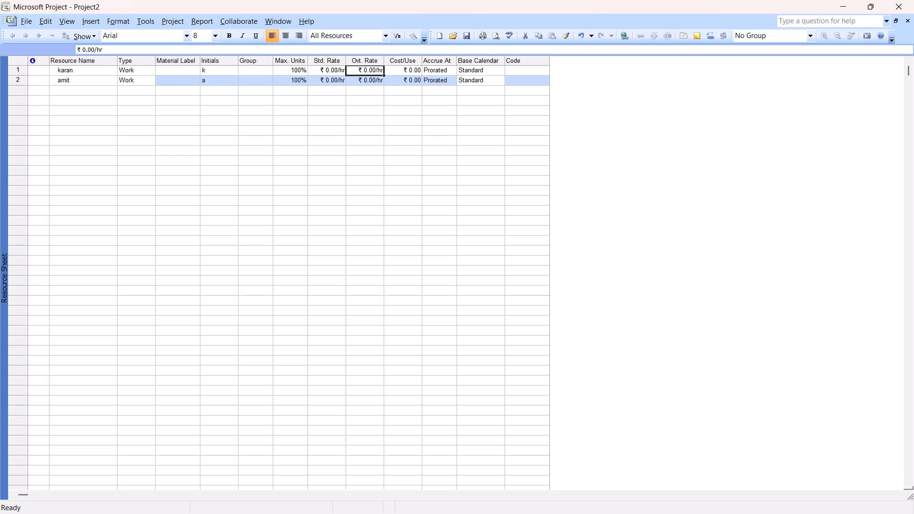
left_click(368, 71)
key("BackSpace")
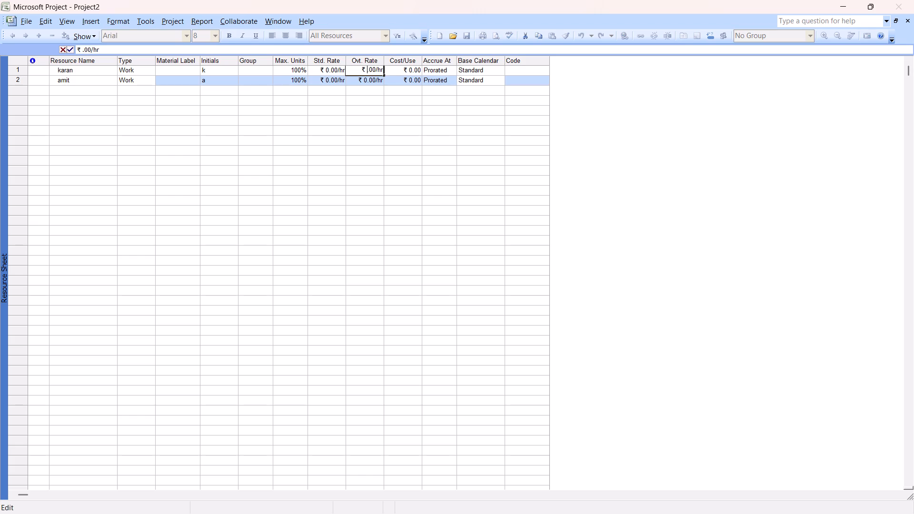
type("400")
left_click(368, 77)
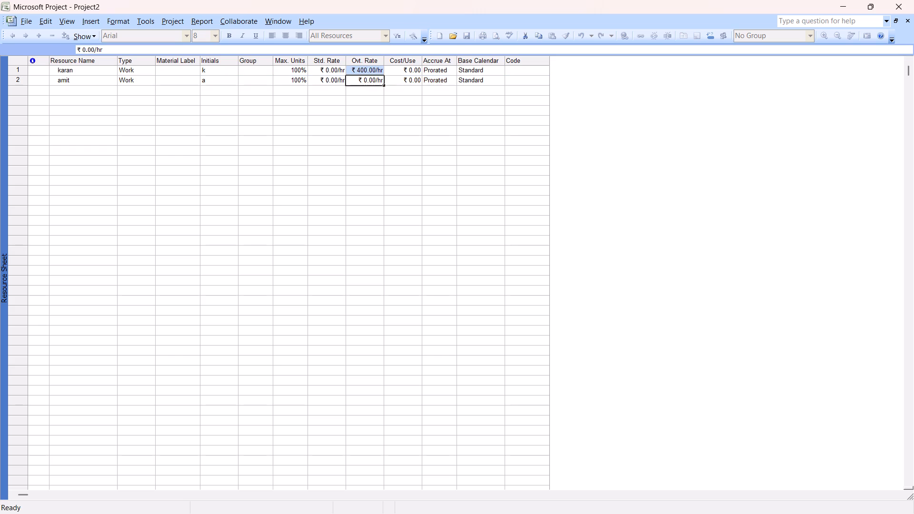
left_click(368, 81)
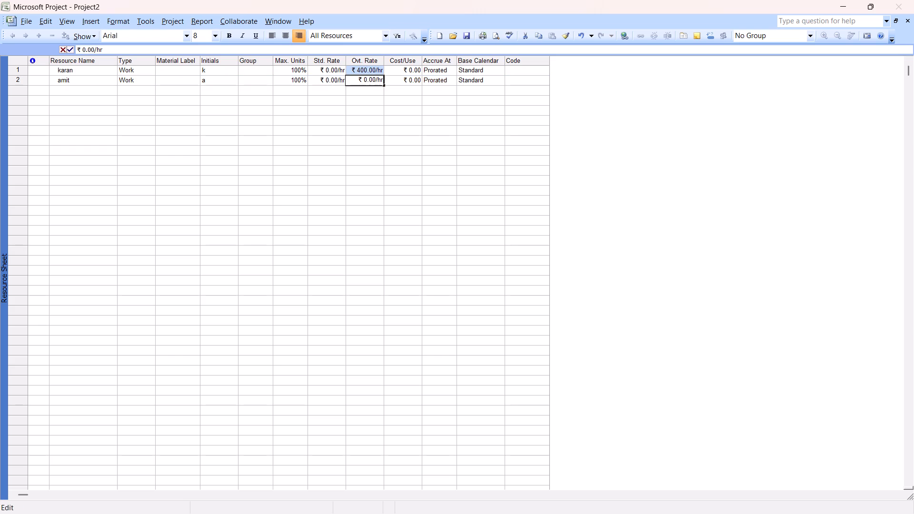
key("BackSpace")
type("300")
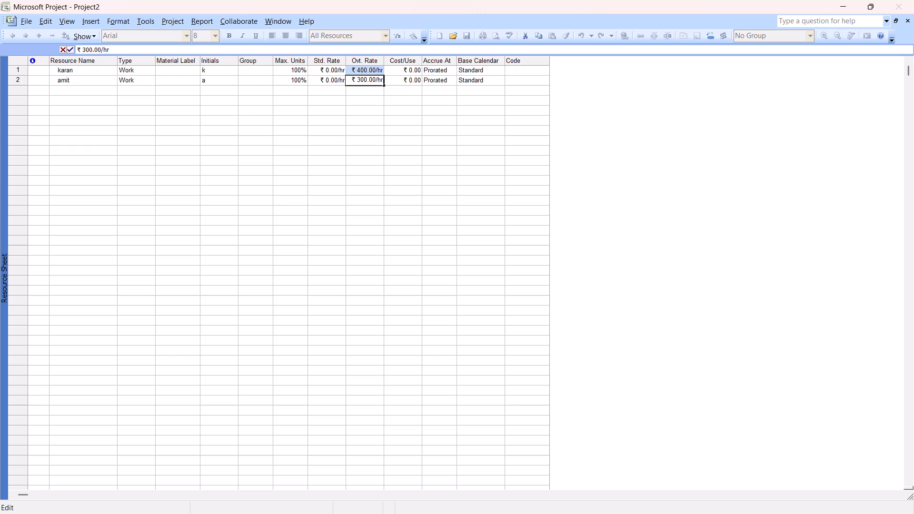
Set karan's maximum units to 50%.
left_click(302, 70)
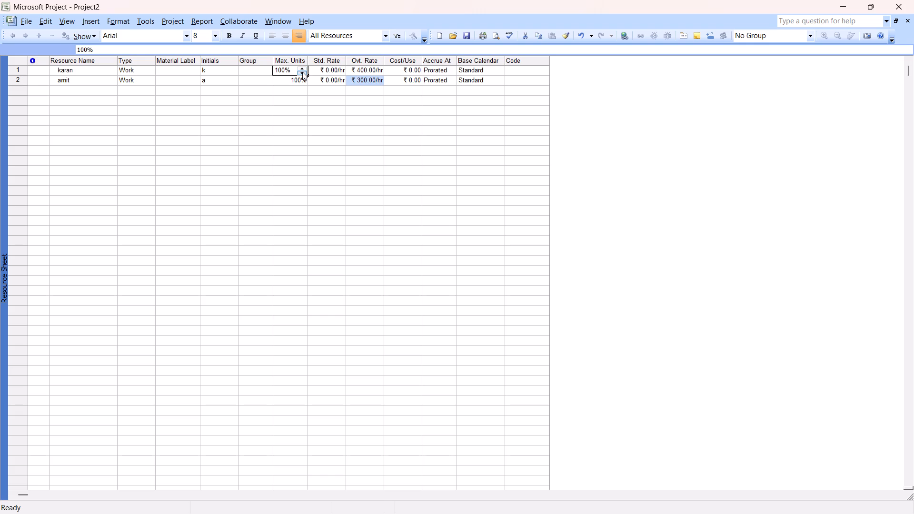
triple_click(302, 72)
left_click(302, 72)
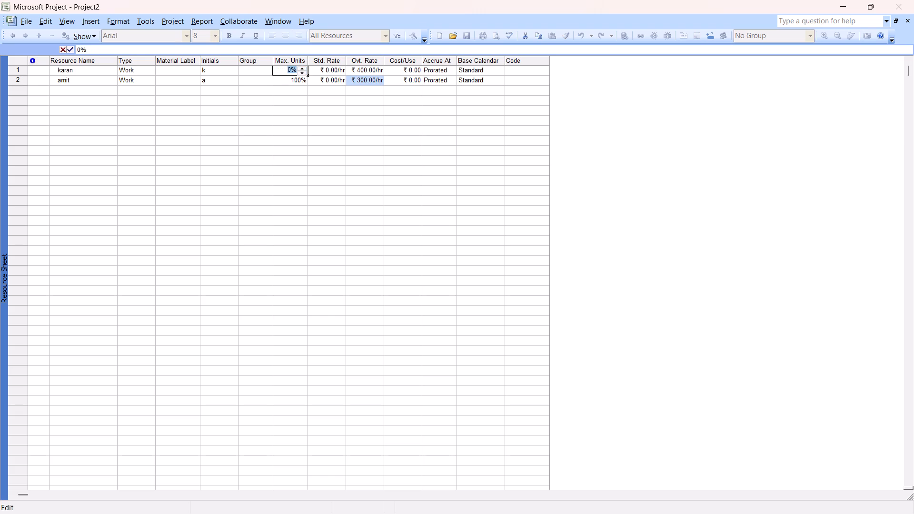
left_click(302, 65)
left_click(302, 68)
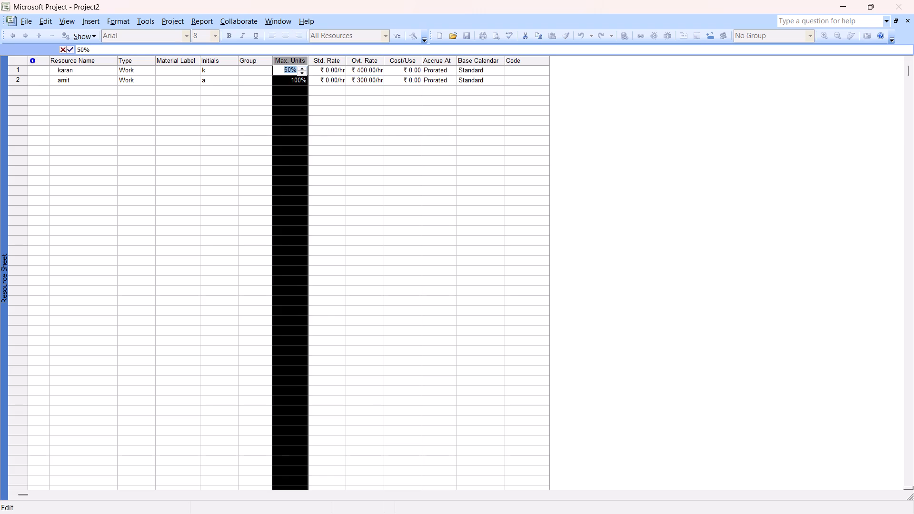
left_click(355, 164)
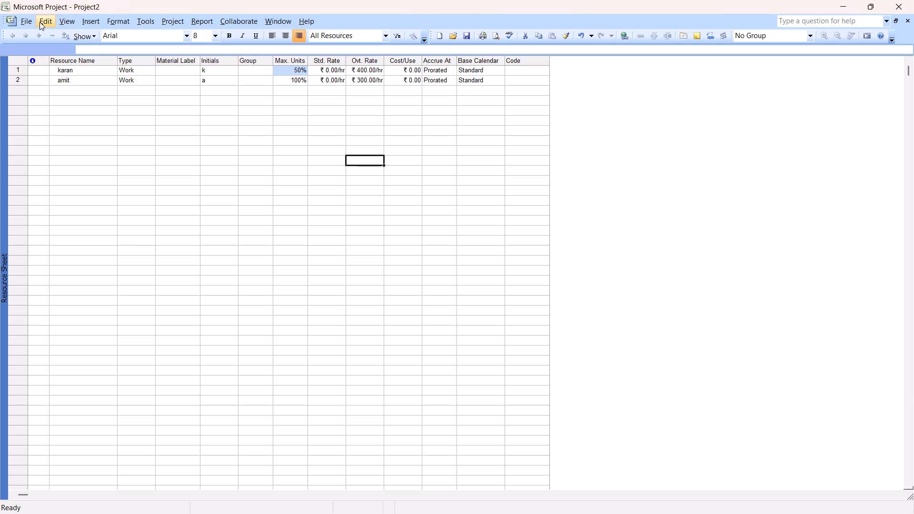
In the Gantt Chart view, assign karan to Login module and Registration Module, and amit to Database Setup.
left_click(63, 24)
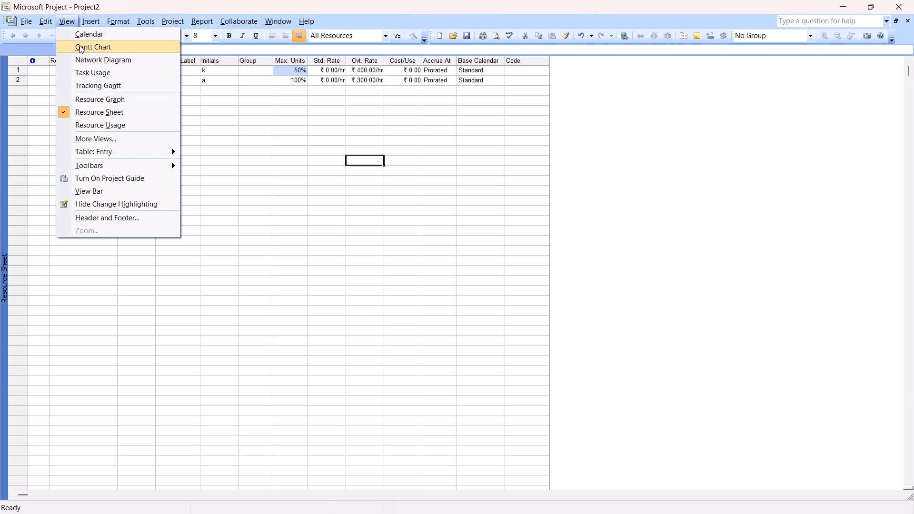
left_click(79, 45)
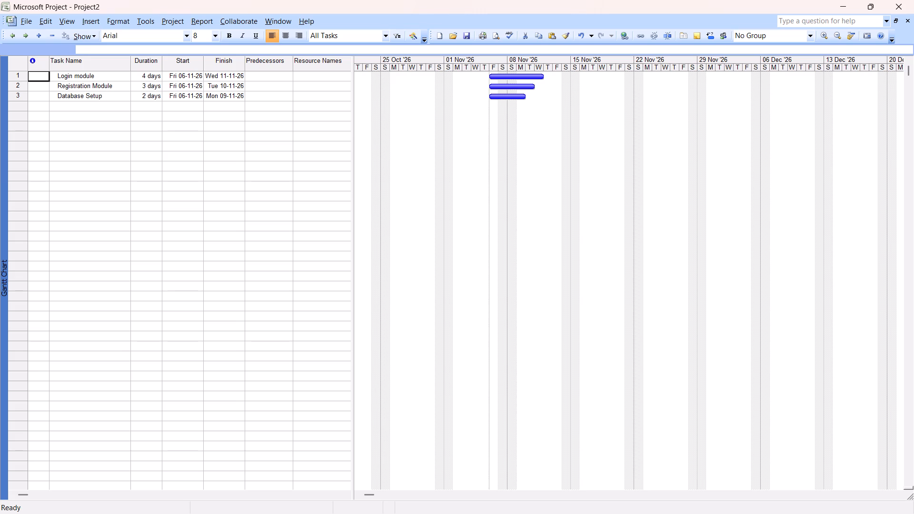
left_click(308, 79)
left_click(343, 80)
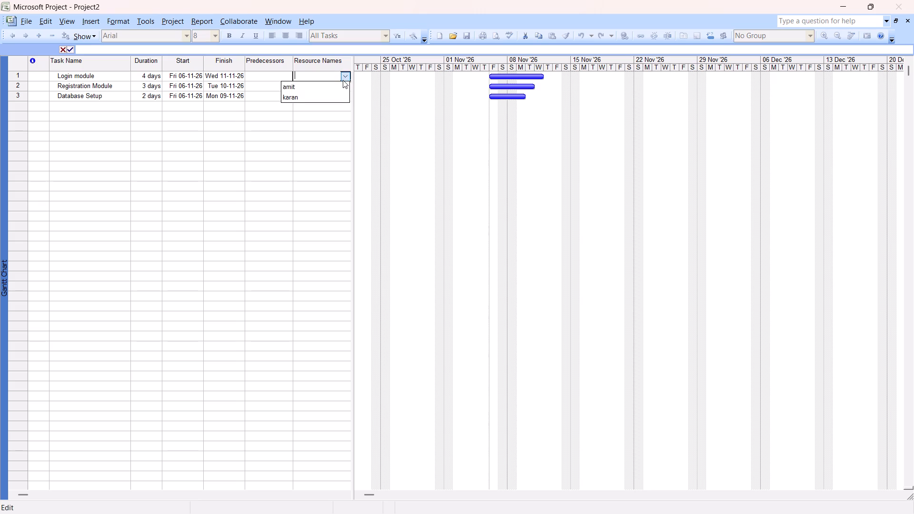
left_click(325, 96)
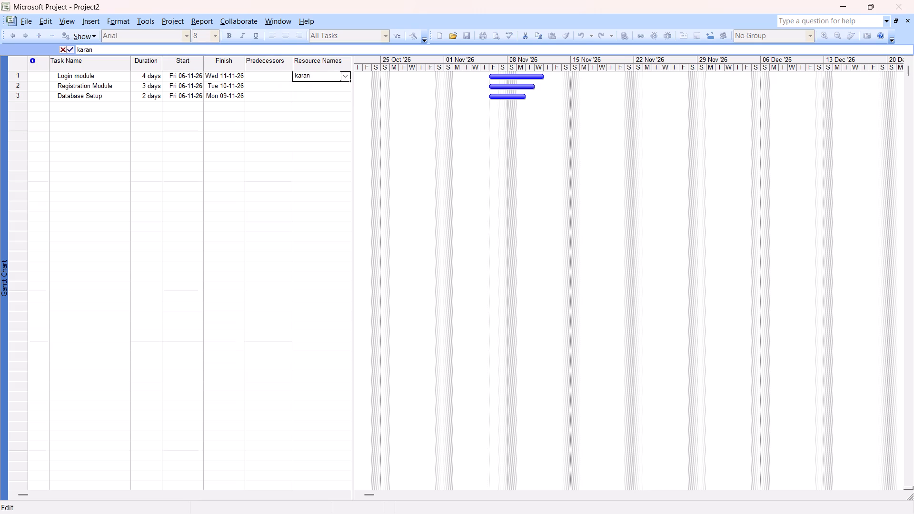
left_click(343, 87)
left_click(346, 87)
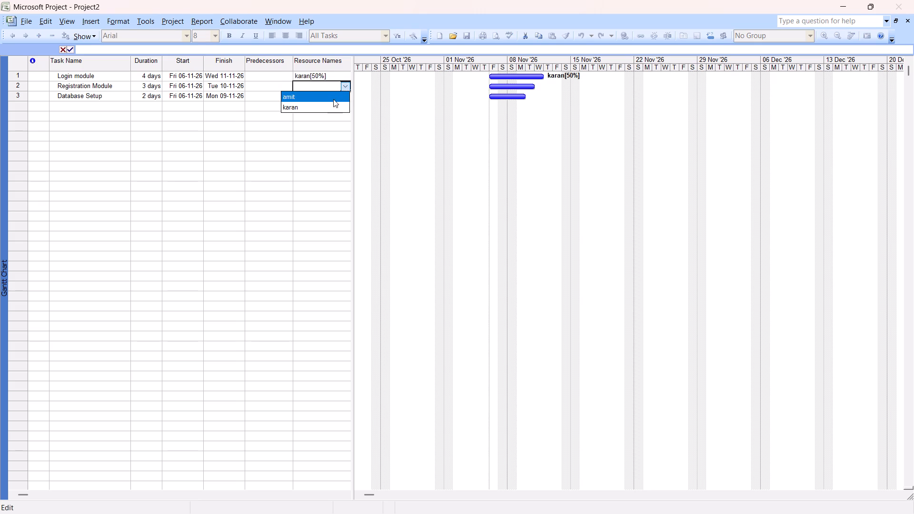
left_click(333, 104)
left_click(346, 99)
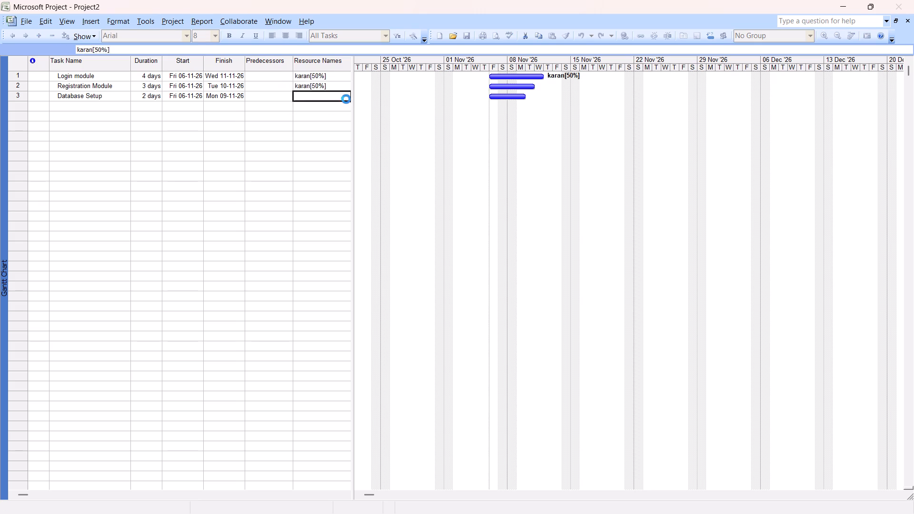
left_click(346, 98)
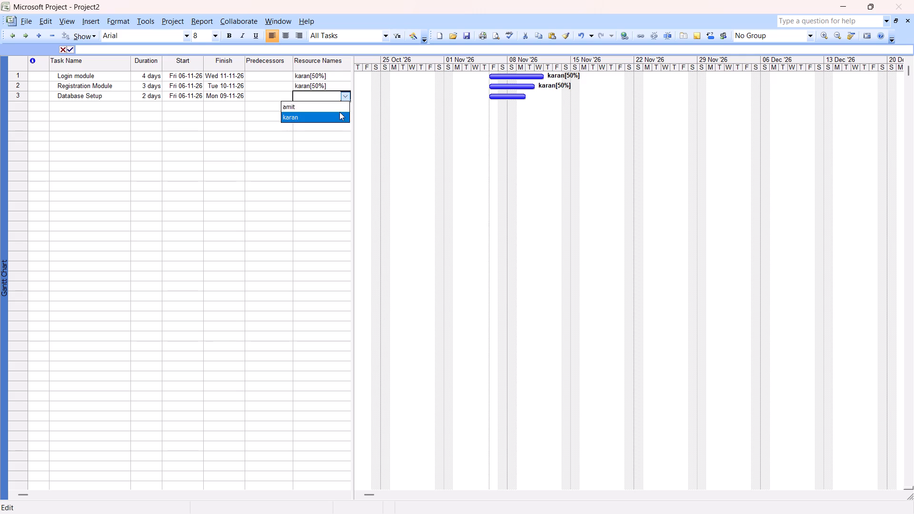
left_click(339, 106)
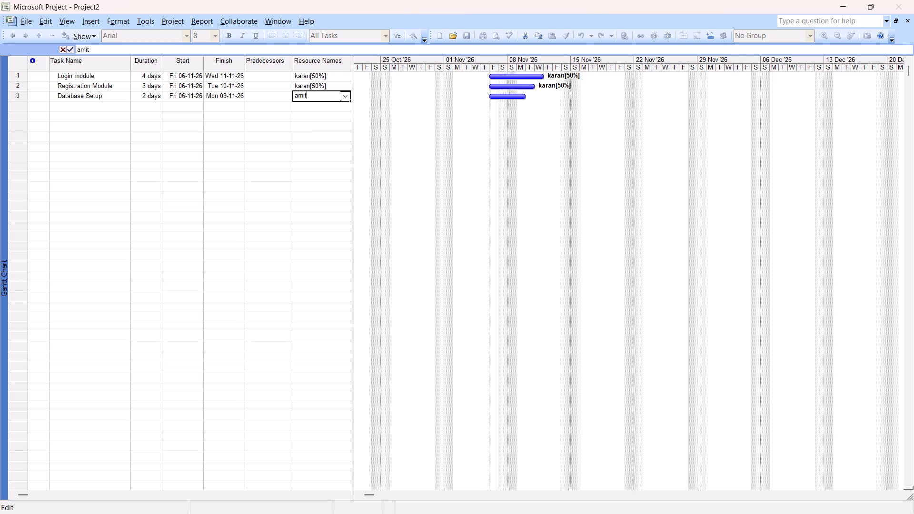
left_click(314, 148)
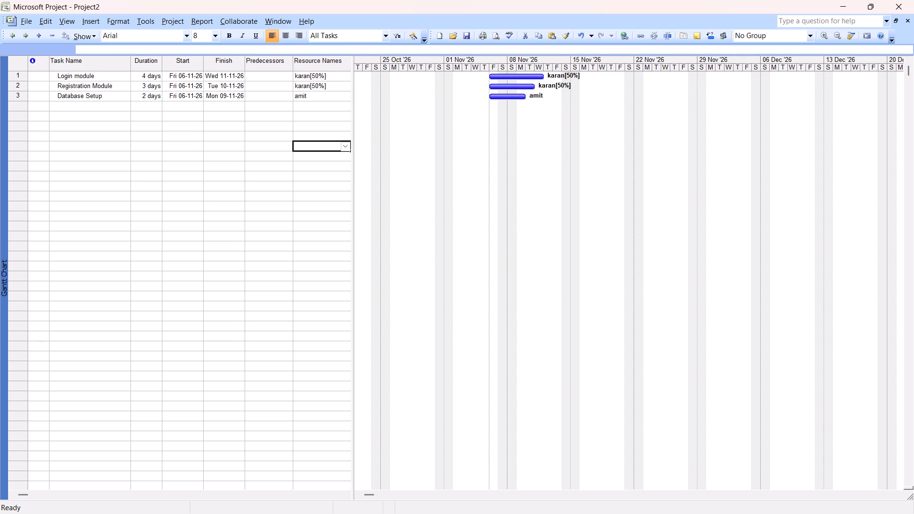
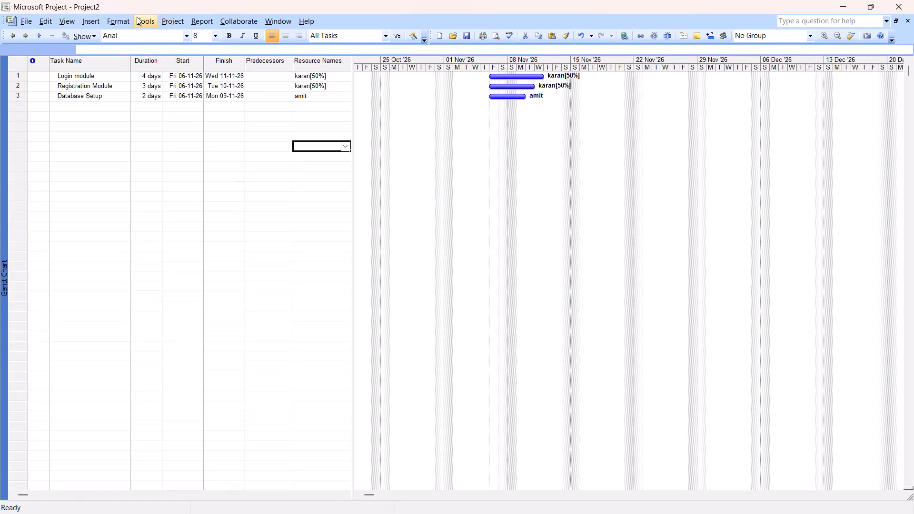
Switch from the Gantt Chart to the Resource Sheet view to review the entries for karan and amit.
left_click(70, 20)
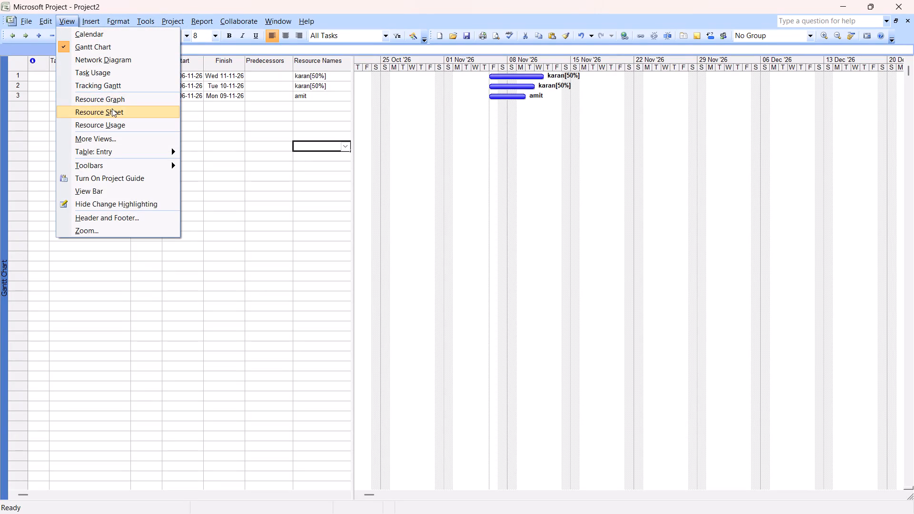
left_click(112, 109)
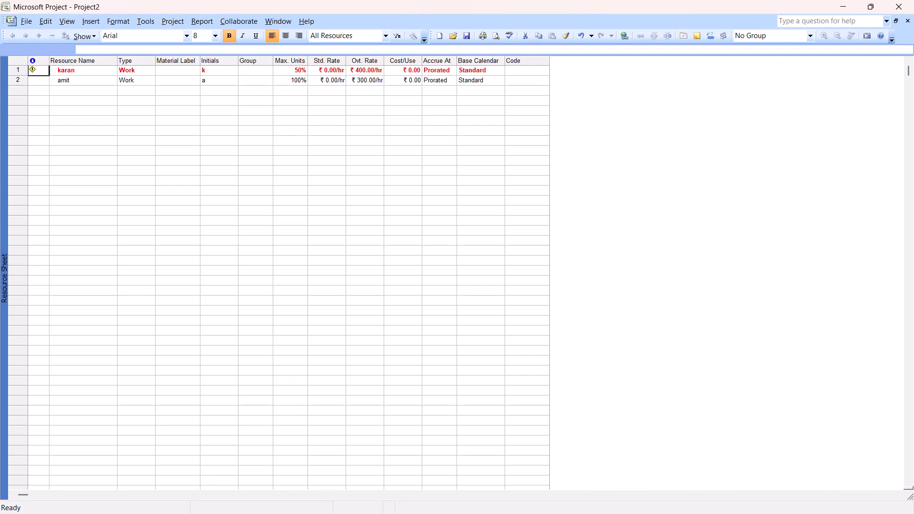
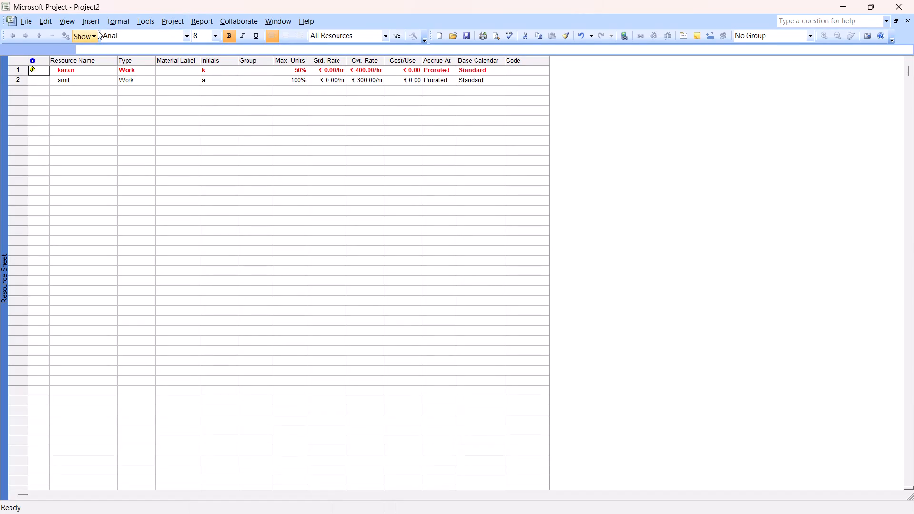
In the Gantt Chart view, set Registration Module's start date to Thu 12-11-26, moving it without adding a link to Login module.
left_click(64, 21)
left_click(76, 45)
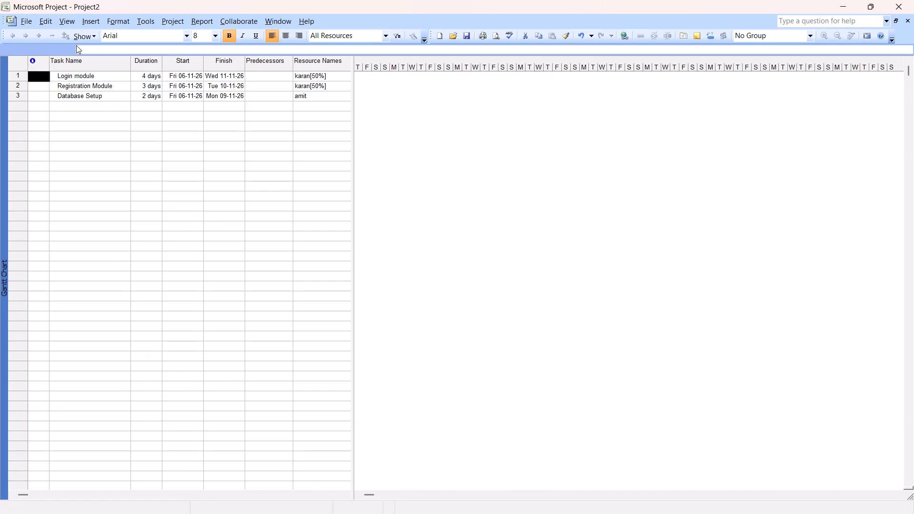
left_click(192, 87)
left_click(198, 86)
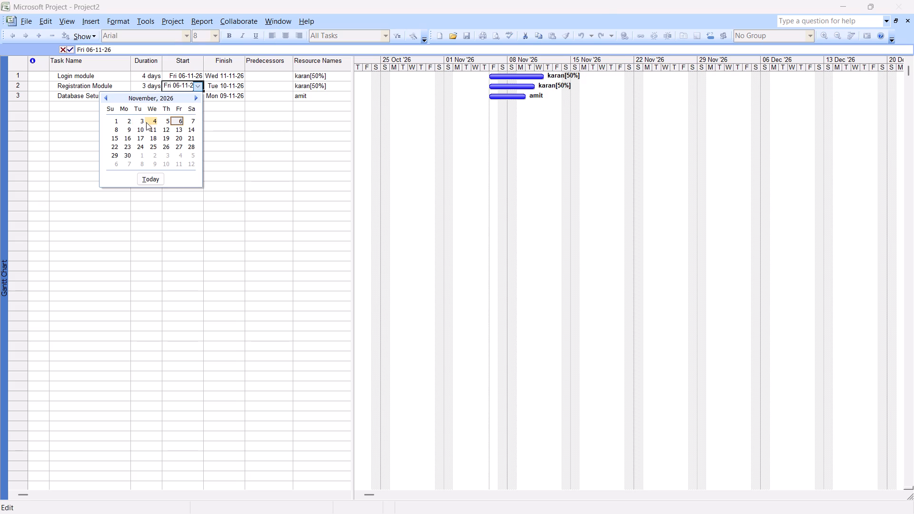
left_click(162, 127)
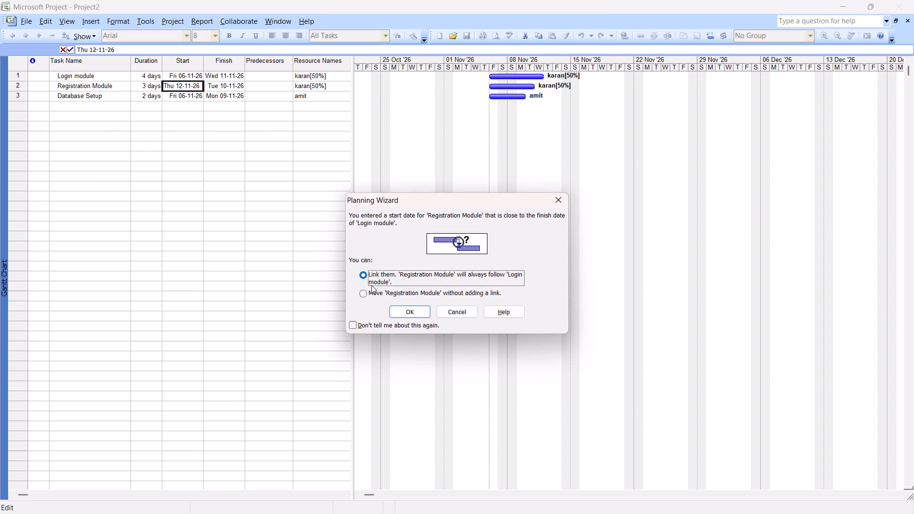
left_click(424, 291)
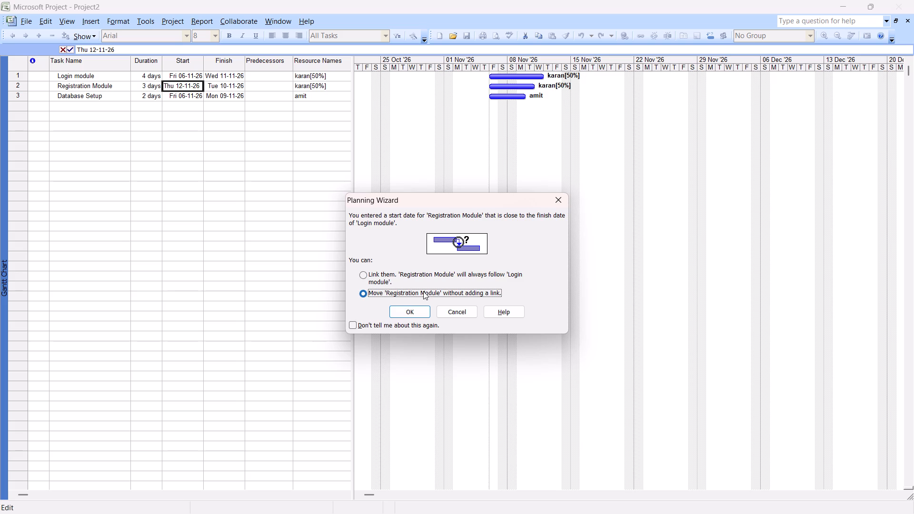
left_click(415, 315)
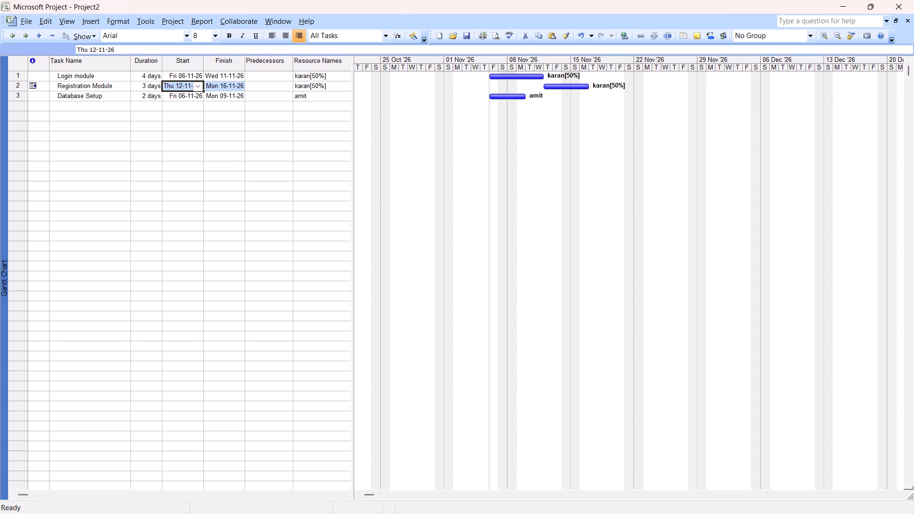
Review the Project Information for Project2, including its start date, finish date and calendar, without changing anything.
left_click(70, 23)
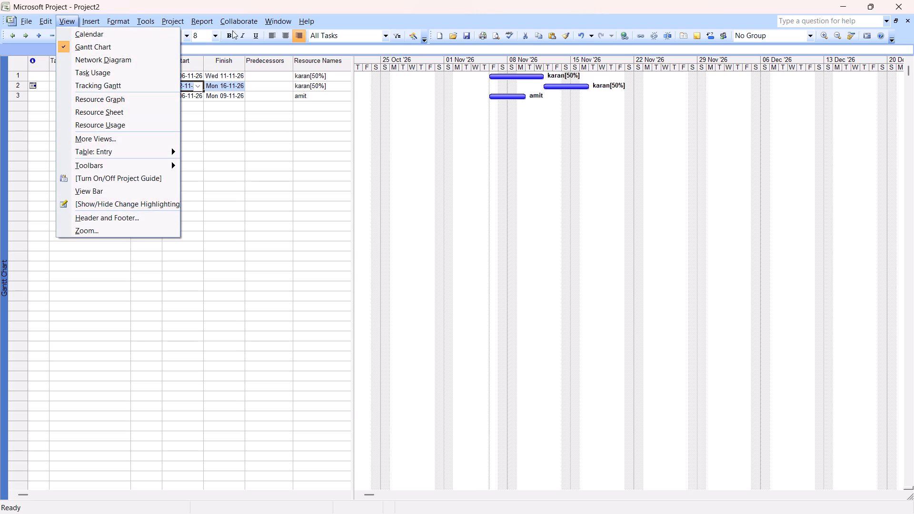
left_click(175, 19)
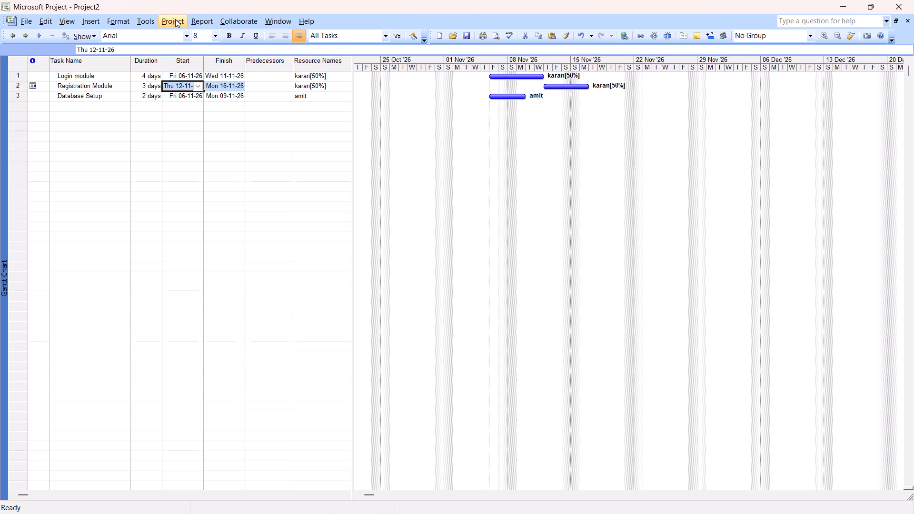
left_click(173, 21)
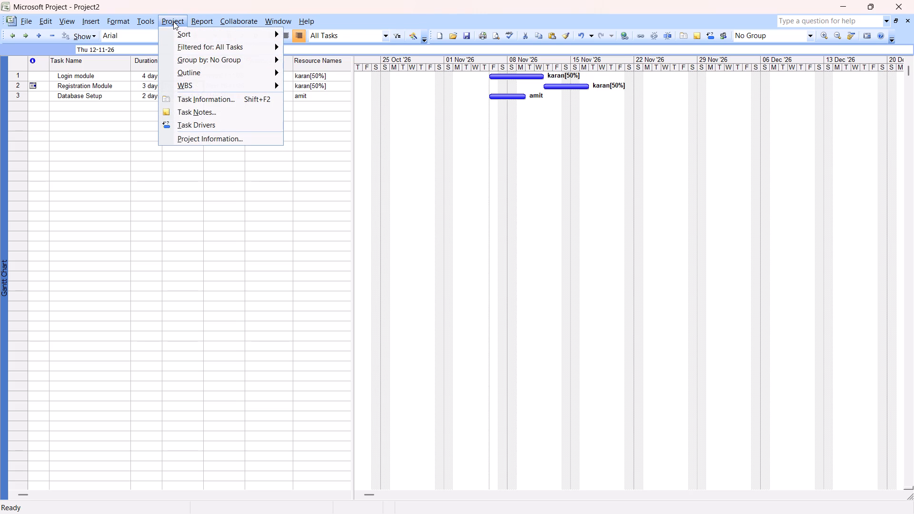
left_click(231, 139)
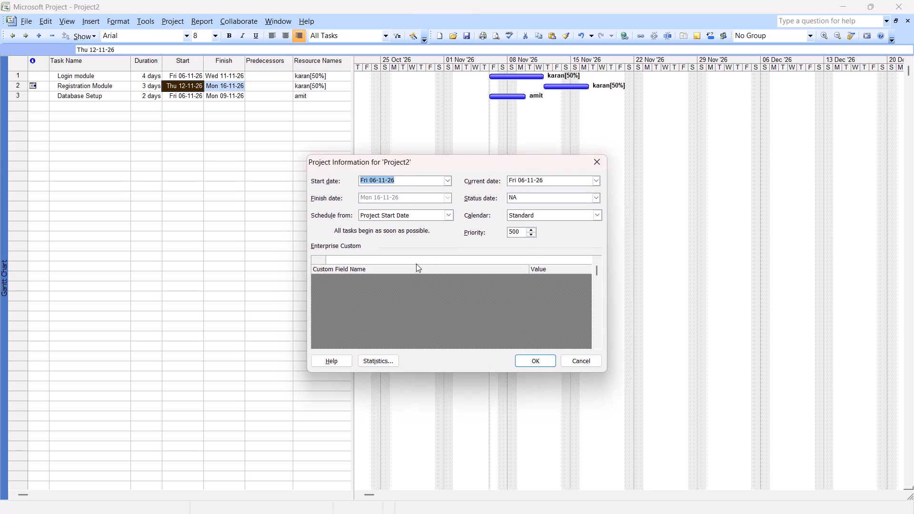
left_click(592, 166)
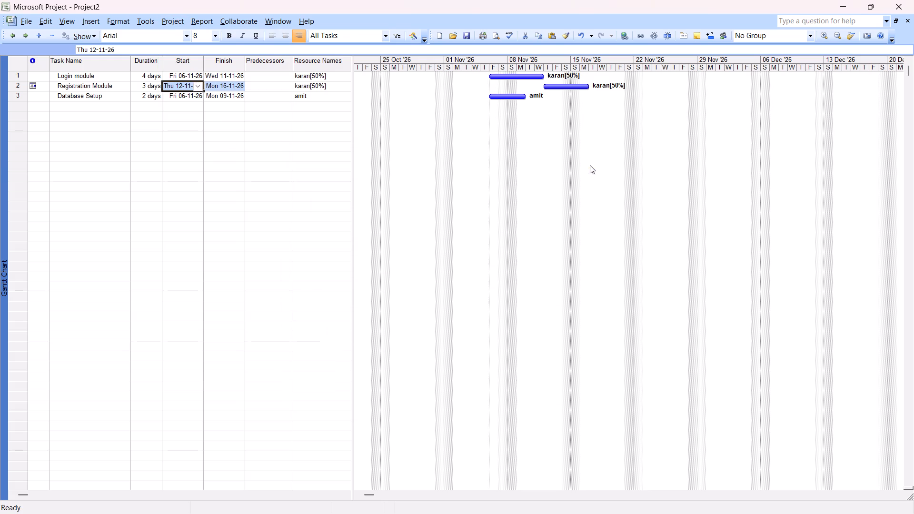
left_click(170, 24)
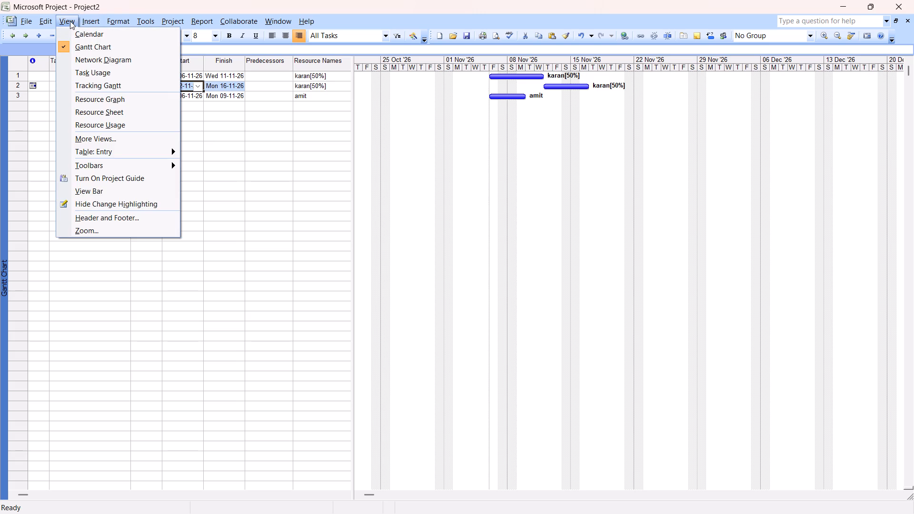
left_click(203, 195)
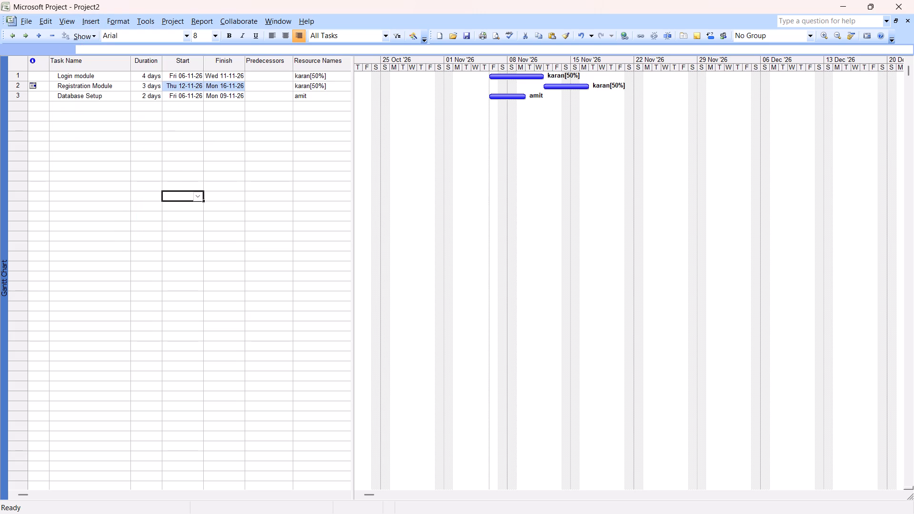
Enable the project summary task in Project2's outline view options.
left_click(171, 19)
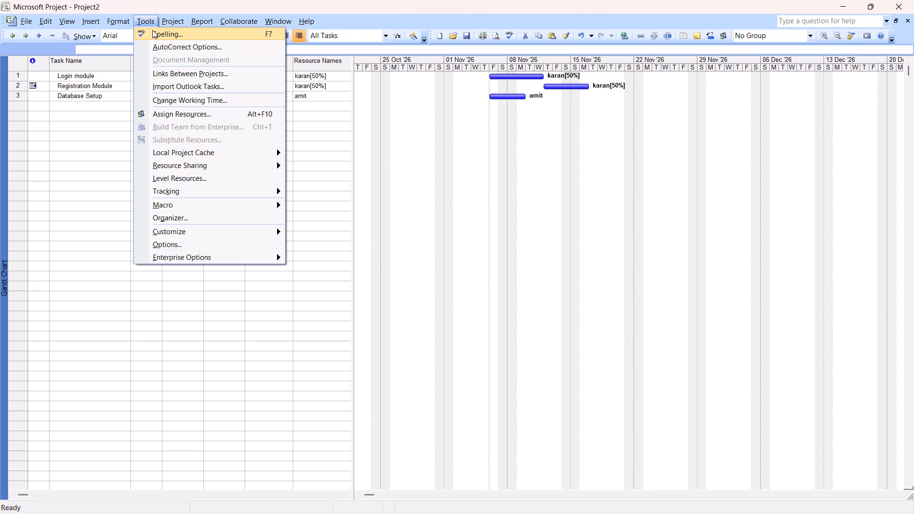
left_click(199, 243)
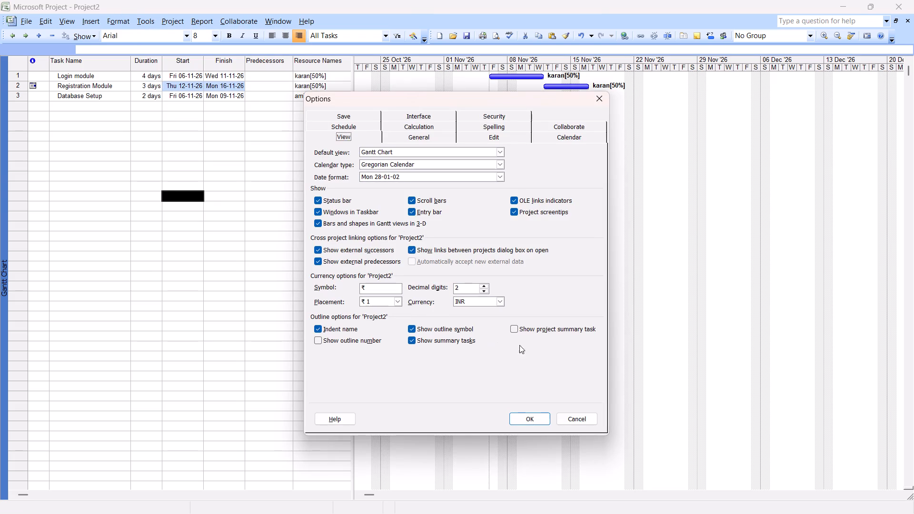
left_click(517, 324)
left_click(530, 415)
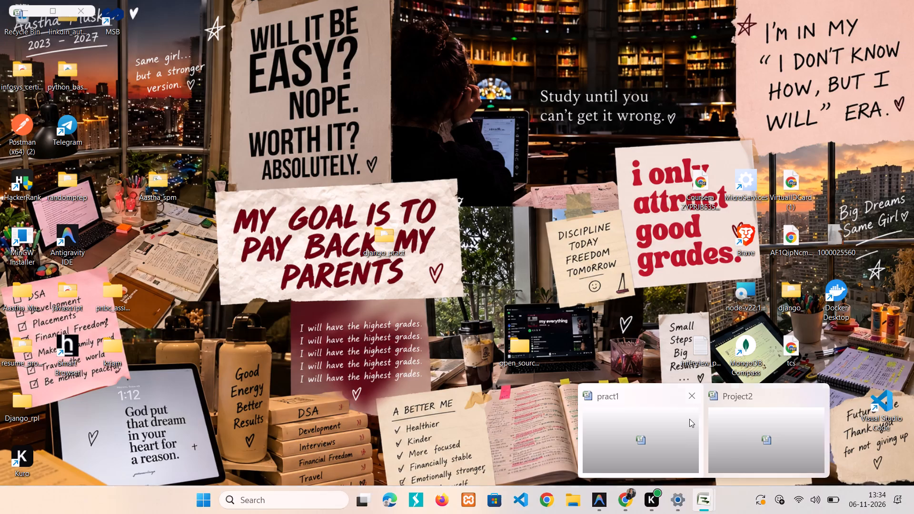
Close the pract1 project window and return to Project2.
left_click(691, 402)
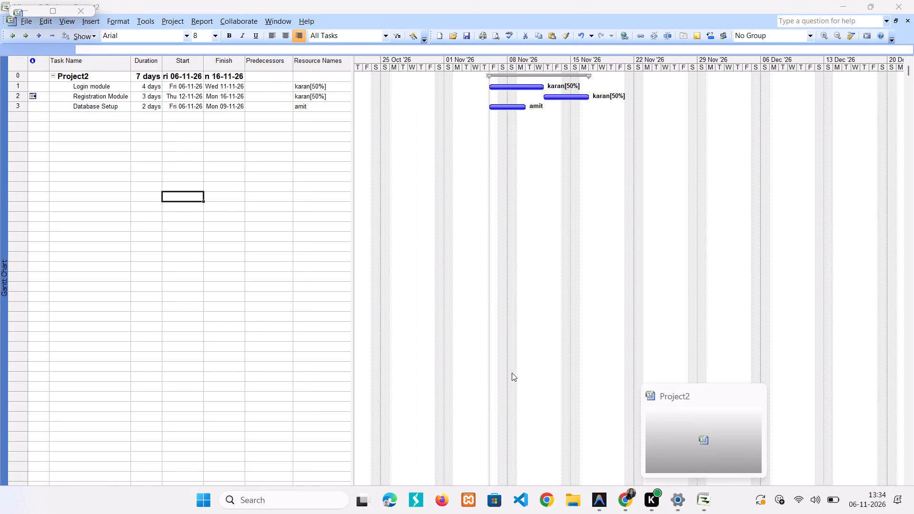
left_click(512, 373)
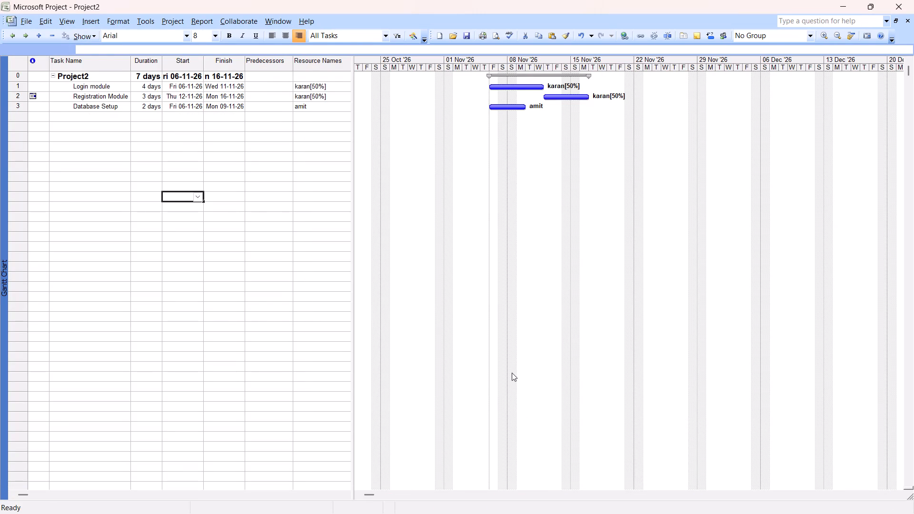
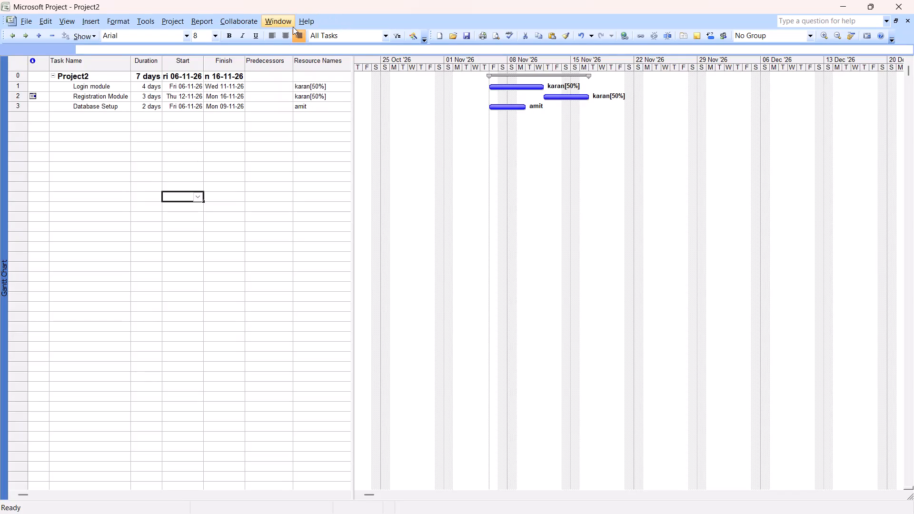
Insert a Cost column before the Predecessors column in the Gantt Chart table.
right_click(279, 66)
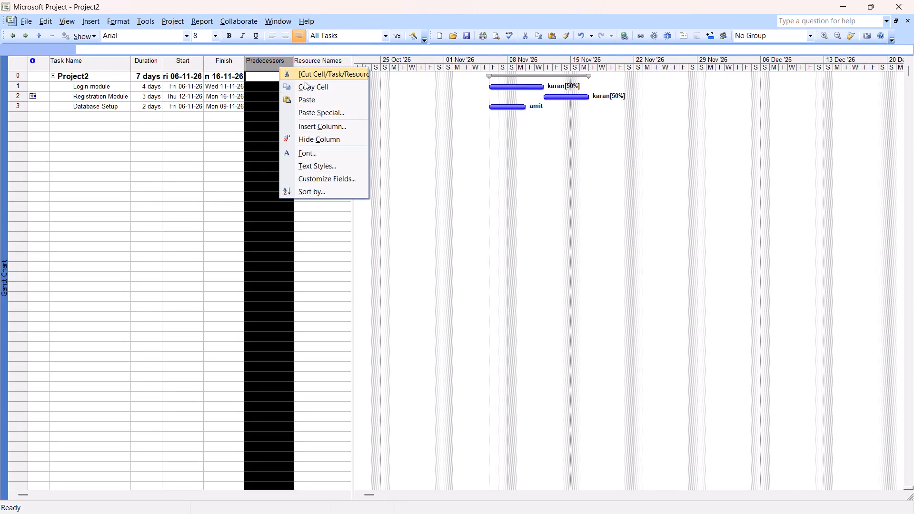
left_click(320, 125)
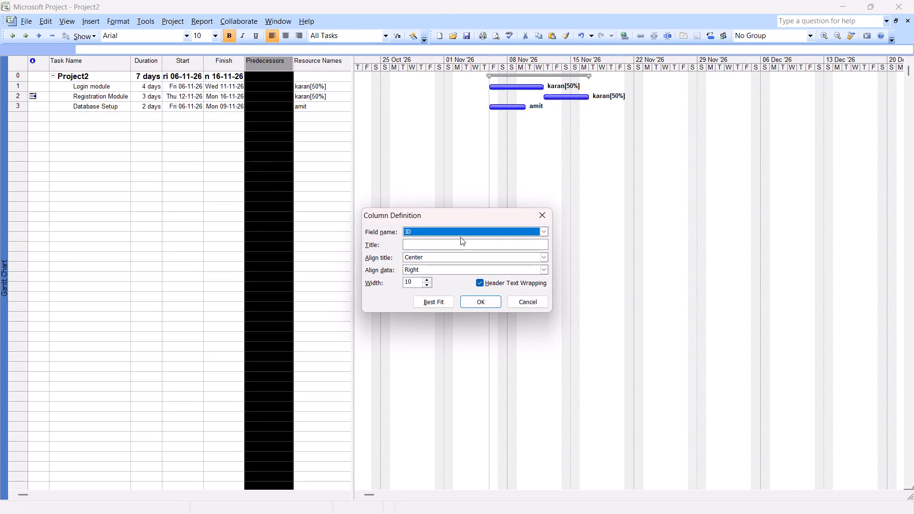
left_click(460, 233)
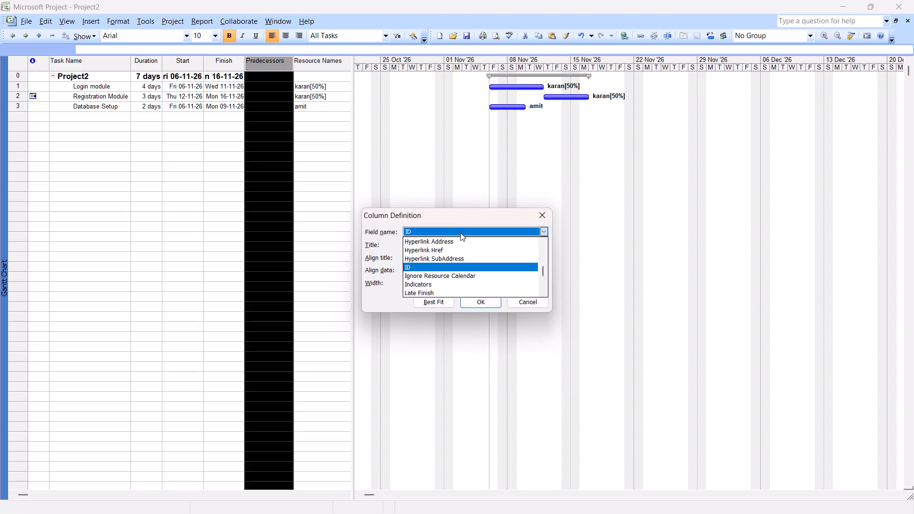
key("c")
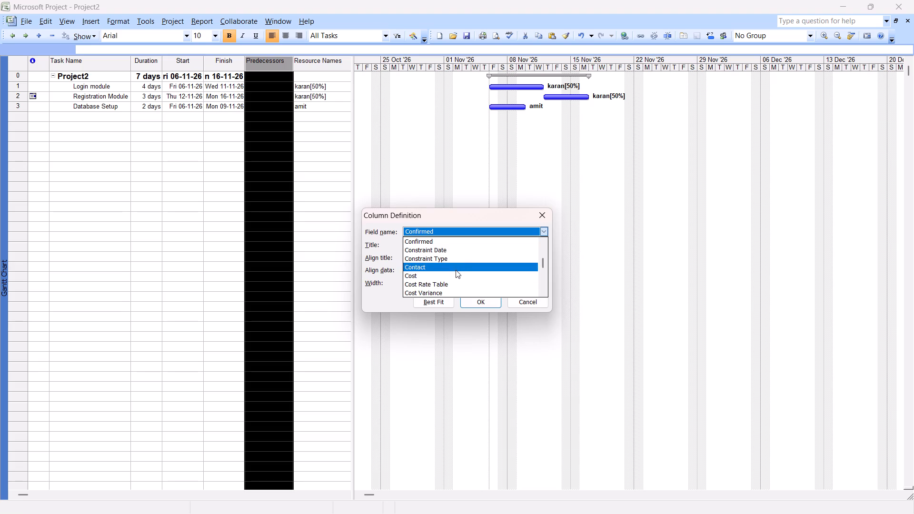
left_click(456, 275)
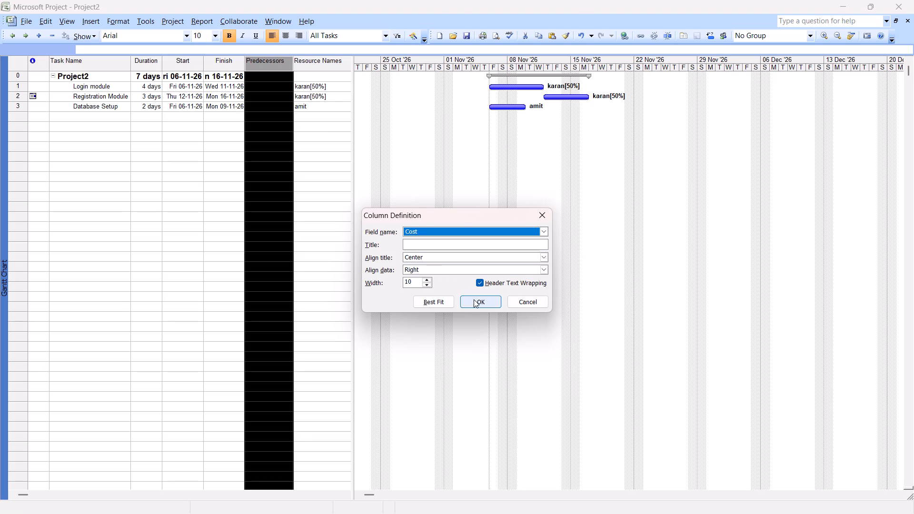
left_click(474, 299)
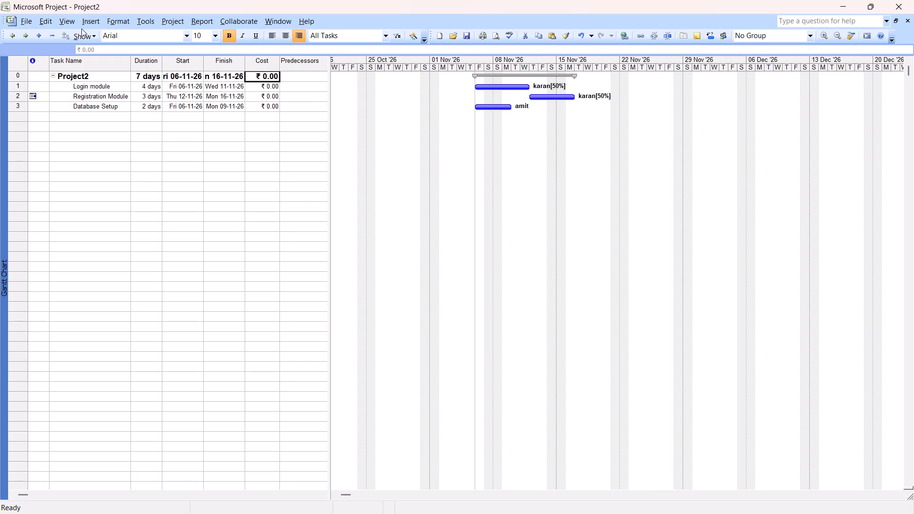
In the Resource Sheet view, set karan's standard rate to ₹ 400.00/hr.
left_click(67, 25)
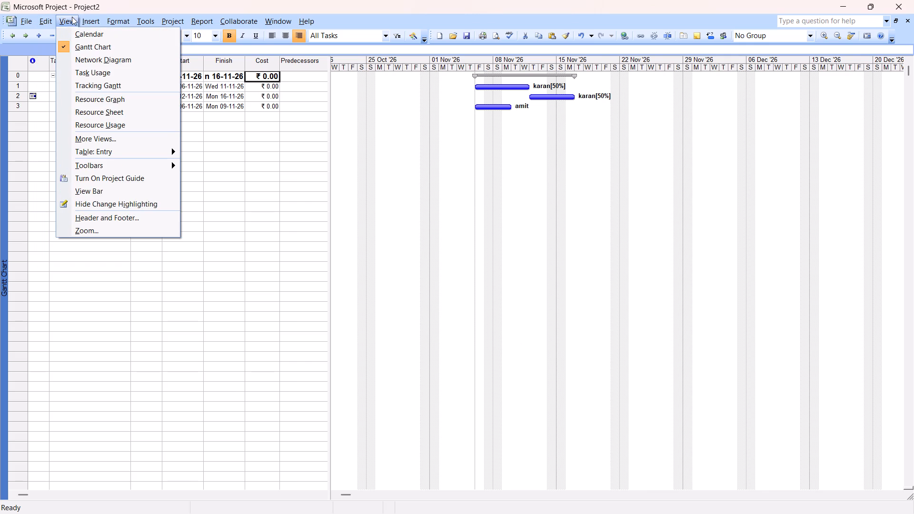
left_click(89, 106)
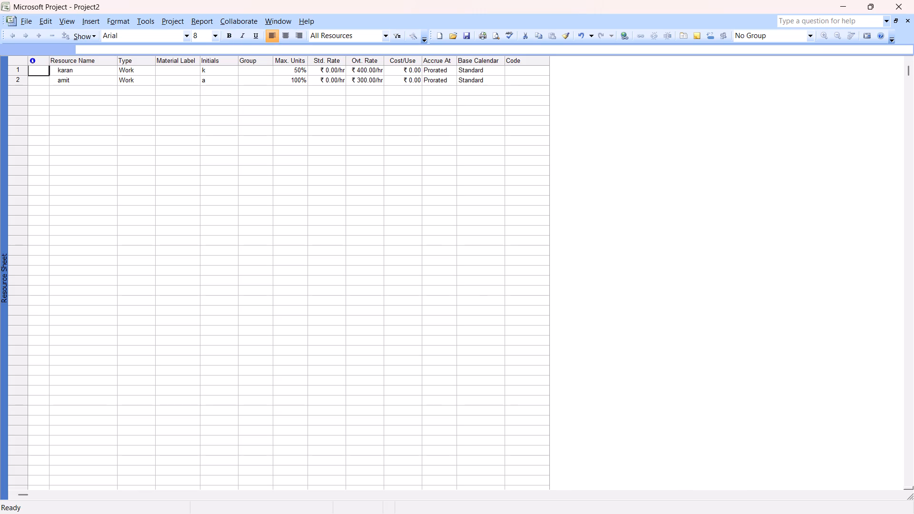
left_click(331, 69)
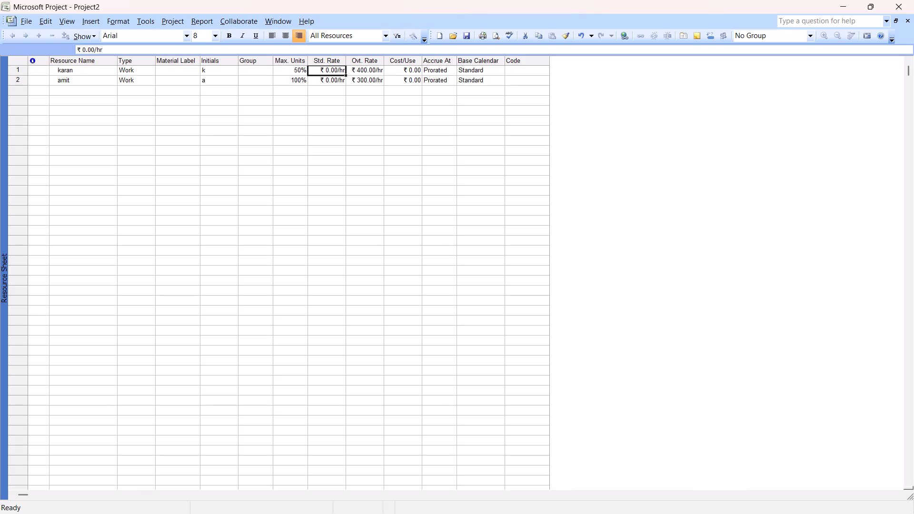
left_click(328, 69)
key("BackSpace")
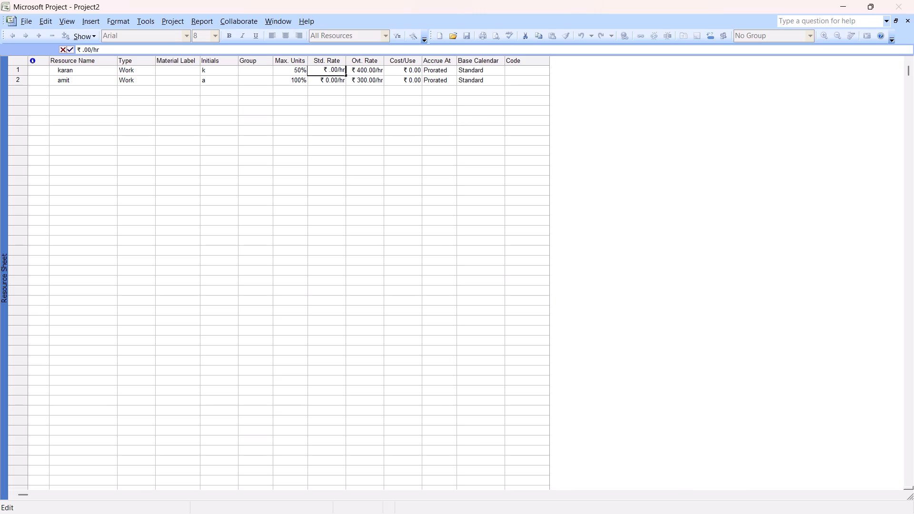
type("400")
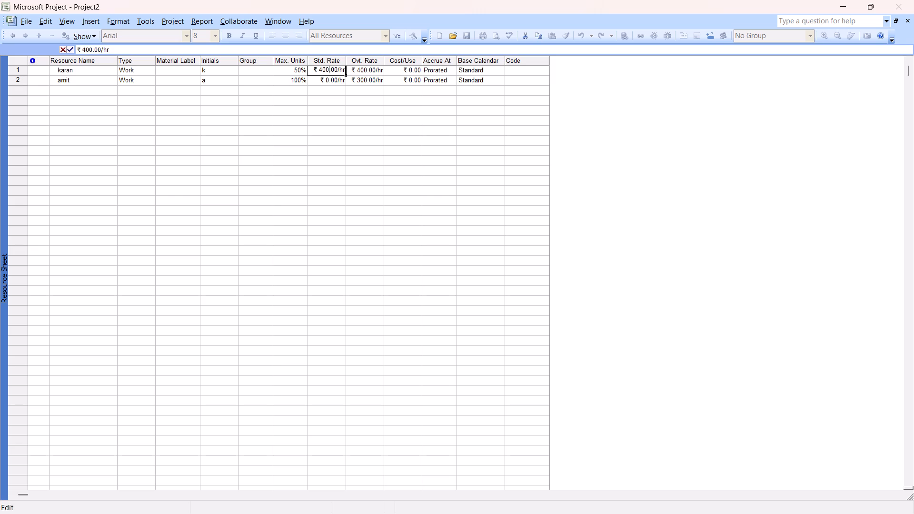
left_click(328, 80)
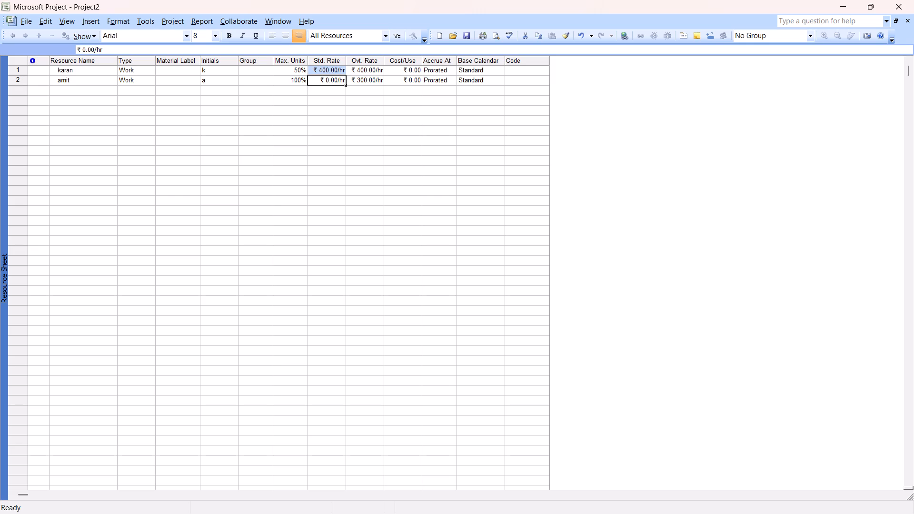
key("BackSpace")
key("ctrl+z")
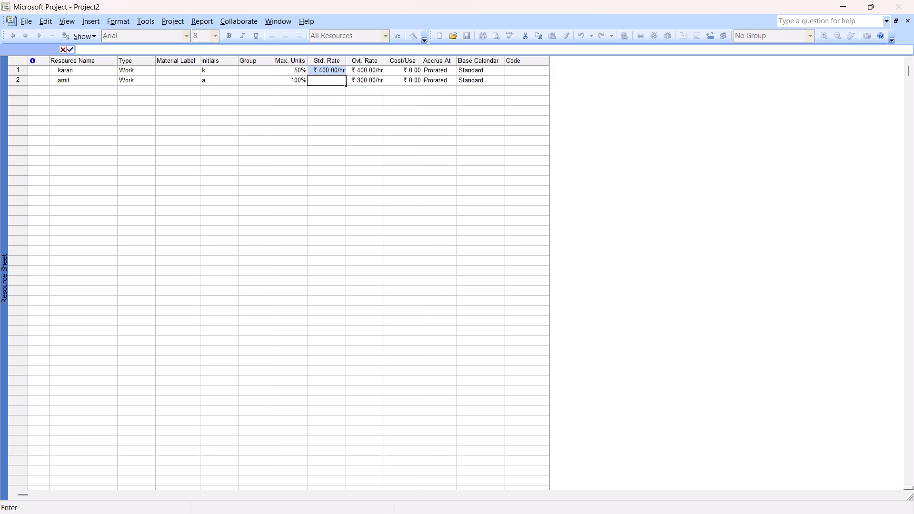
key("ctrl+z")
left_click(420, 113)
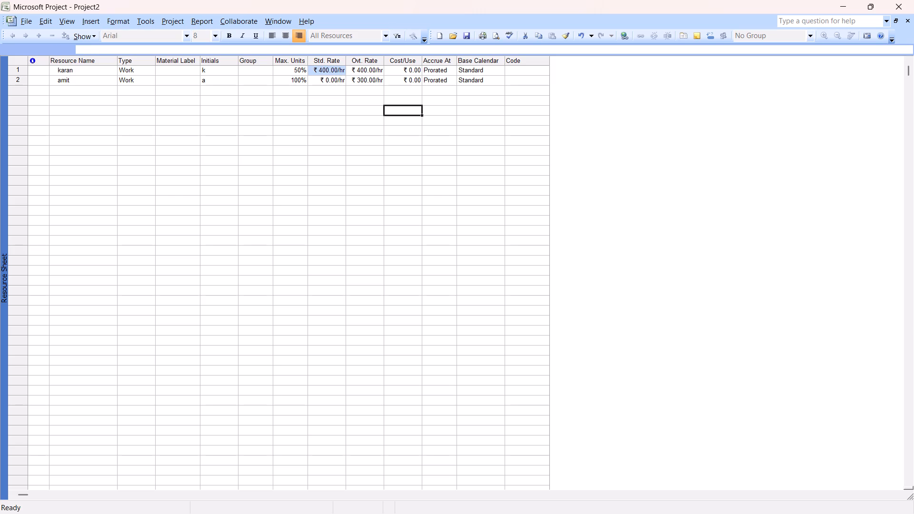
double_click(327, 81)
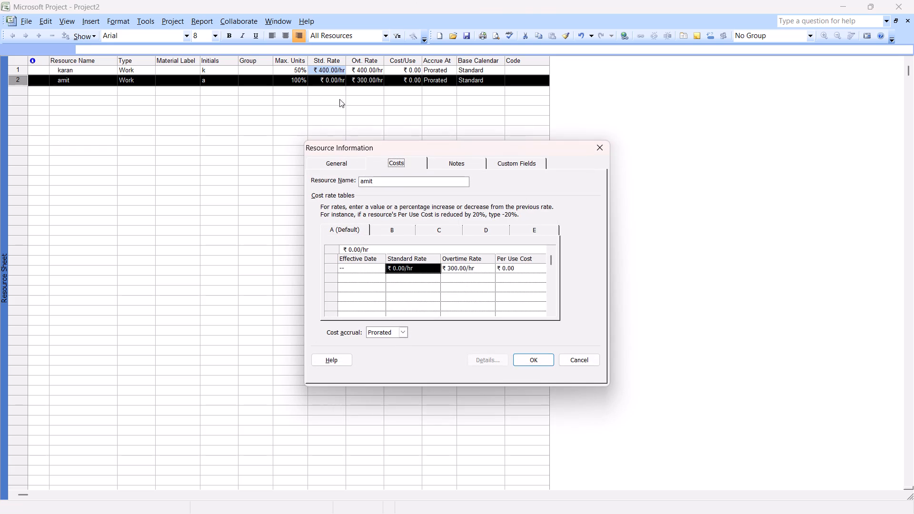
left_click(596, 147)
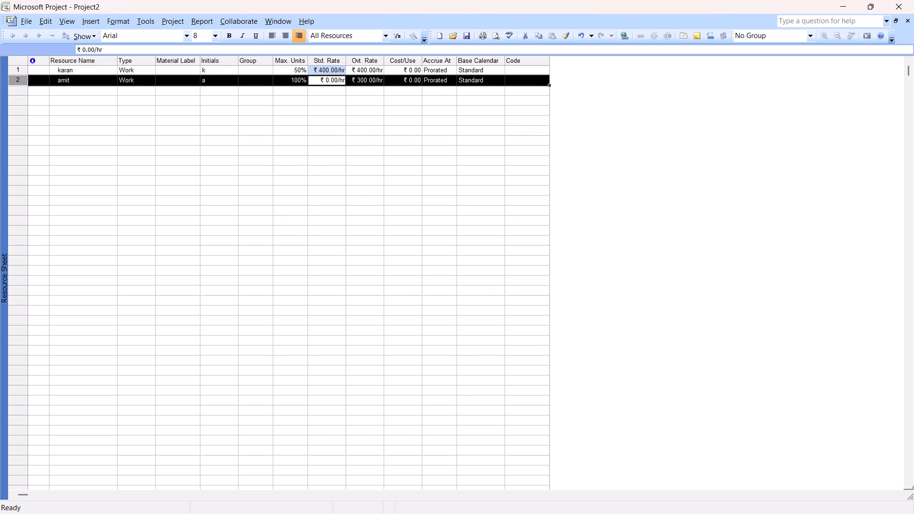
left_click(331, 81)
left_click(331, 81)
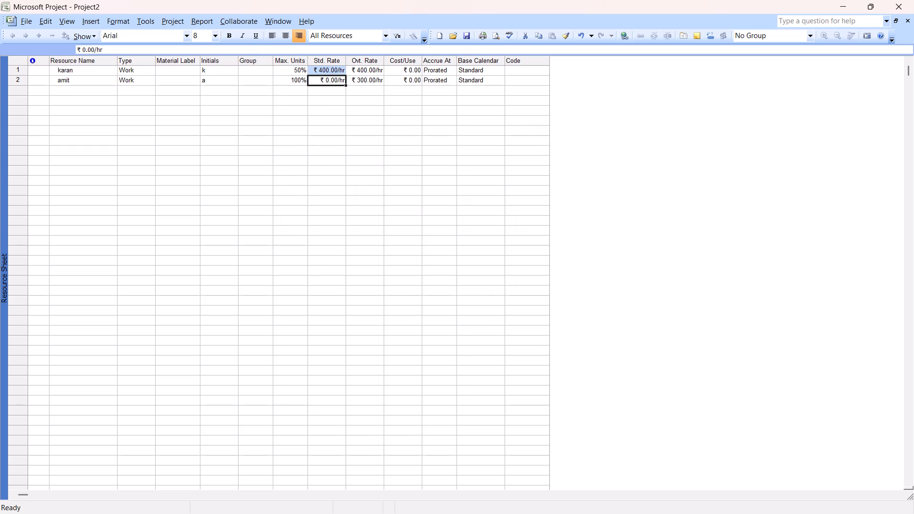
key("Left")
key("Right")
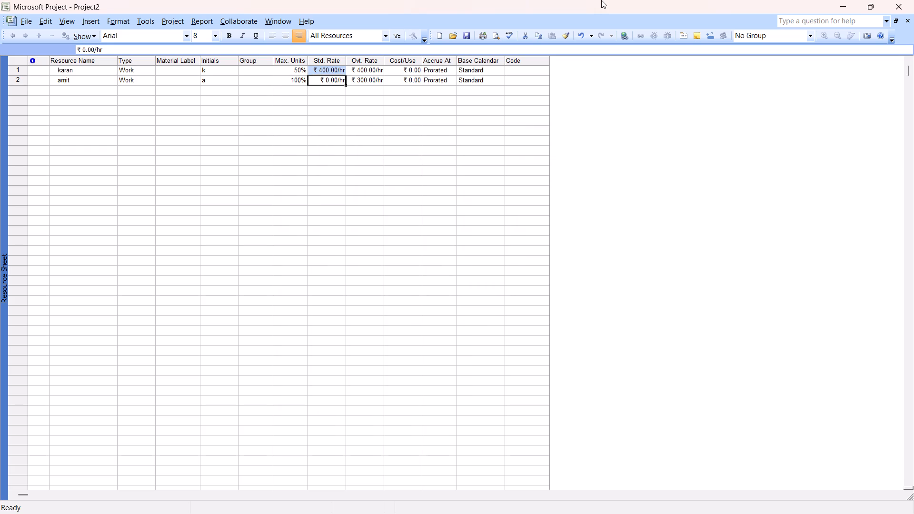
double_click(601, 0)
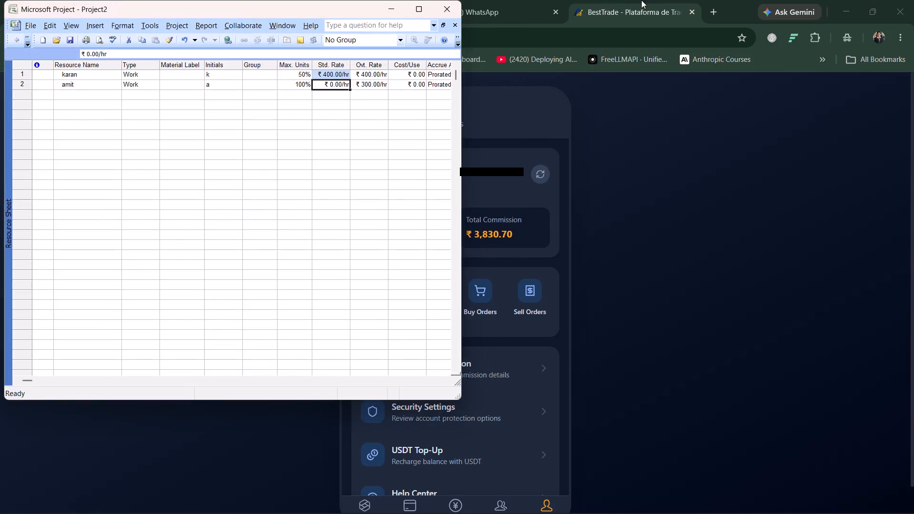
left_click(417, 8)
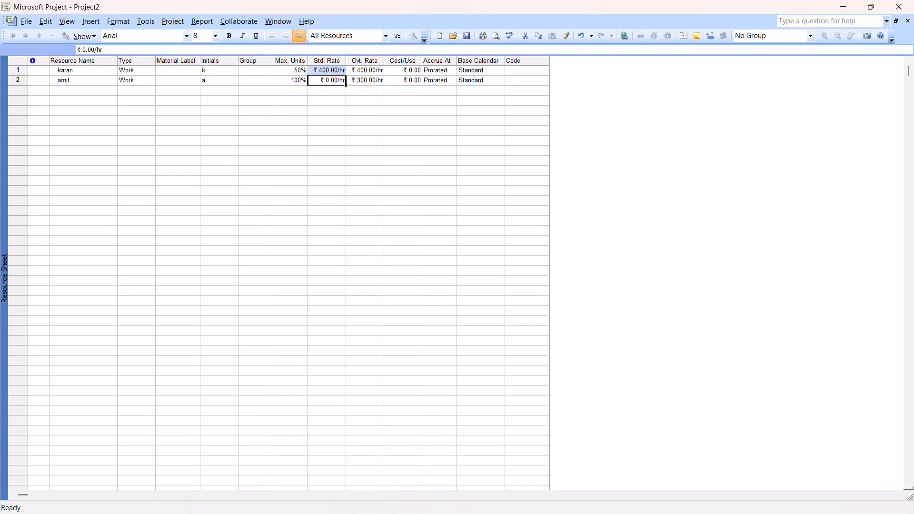
In amit's resource information, set the standard rate in cost rate table A to ₹ 300.00/hr.
triple_click(331, 78)
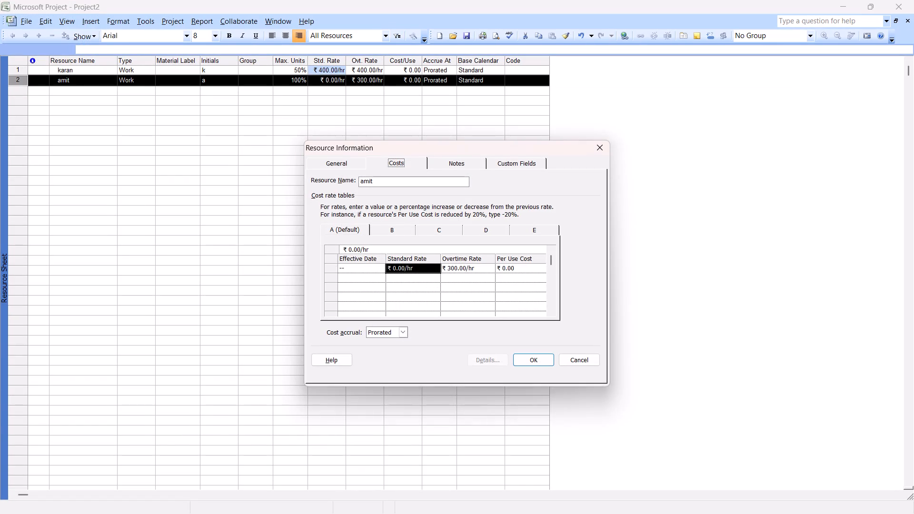
left_click(417, 272)
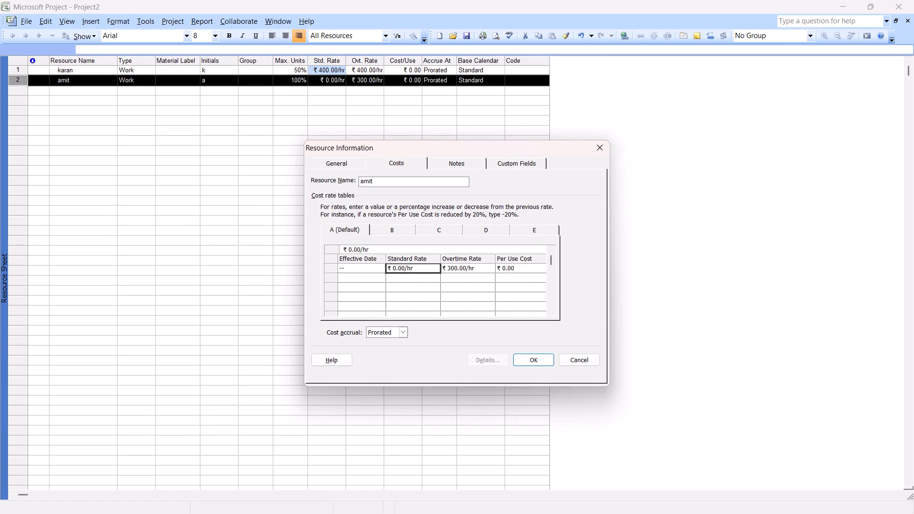
left_click(397, 269)
key("Left")
key("Right")
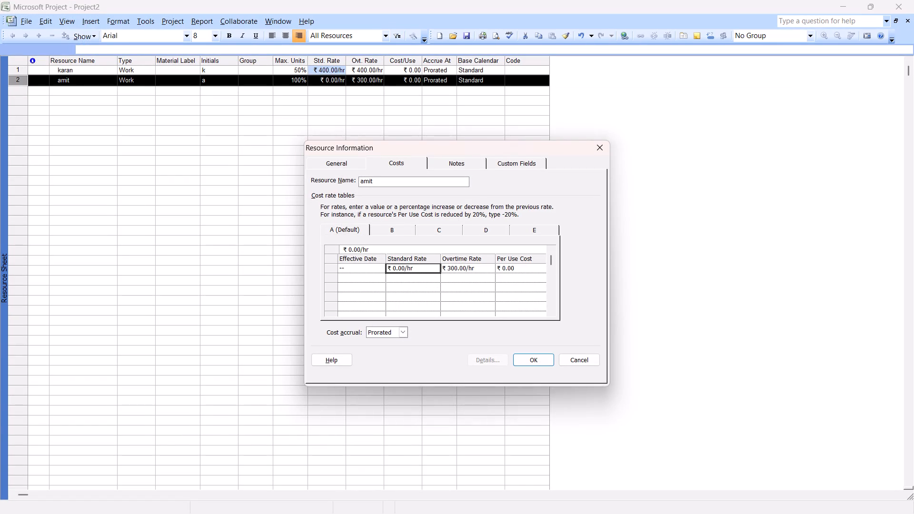
double_click(397, 269)
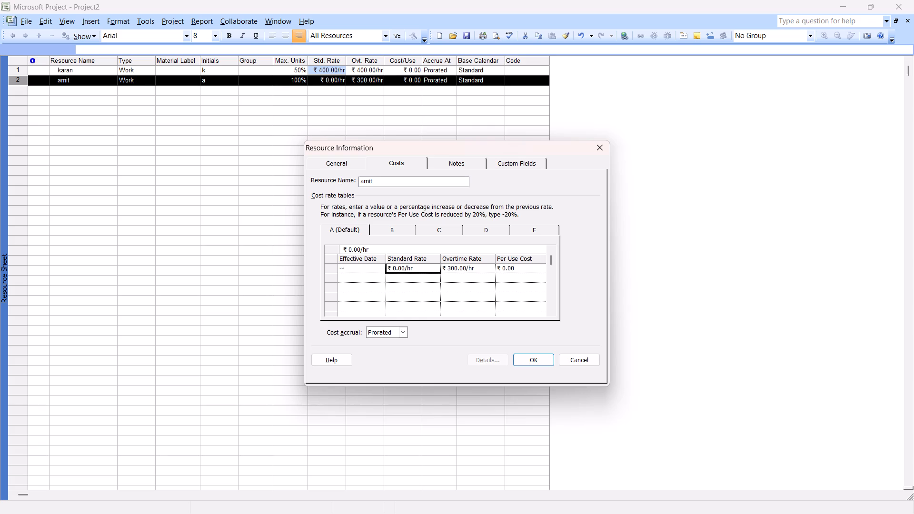
left_click(397, 268)
key("BackSpace")
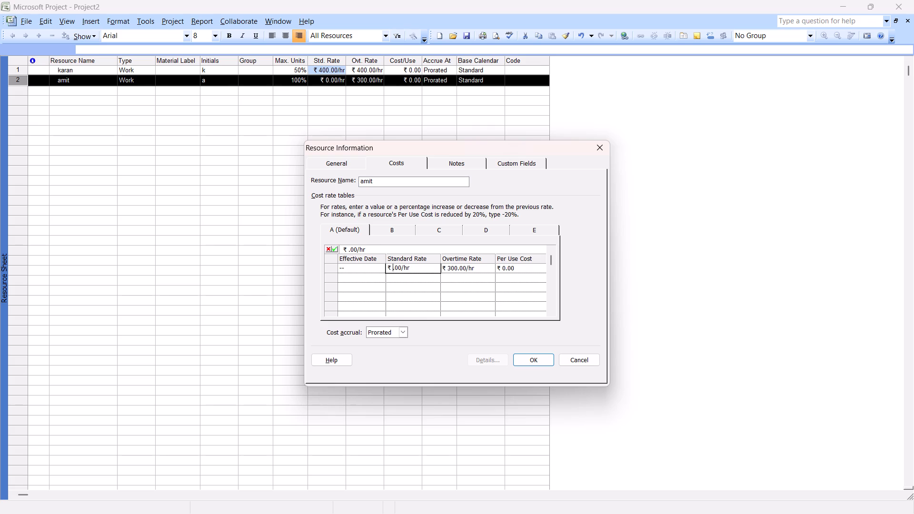
type("300")
left_click(528, 358)
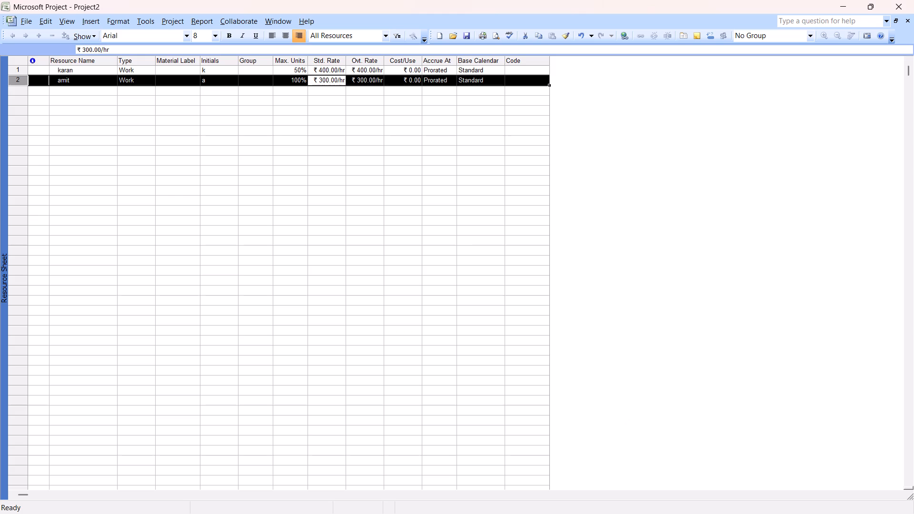
In the Gantt Chart view, enlarge the table area to include Resource Names and widen the Cost column to fit Project2's total.
left_click(22, 16)
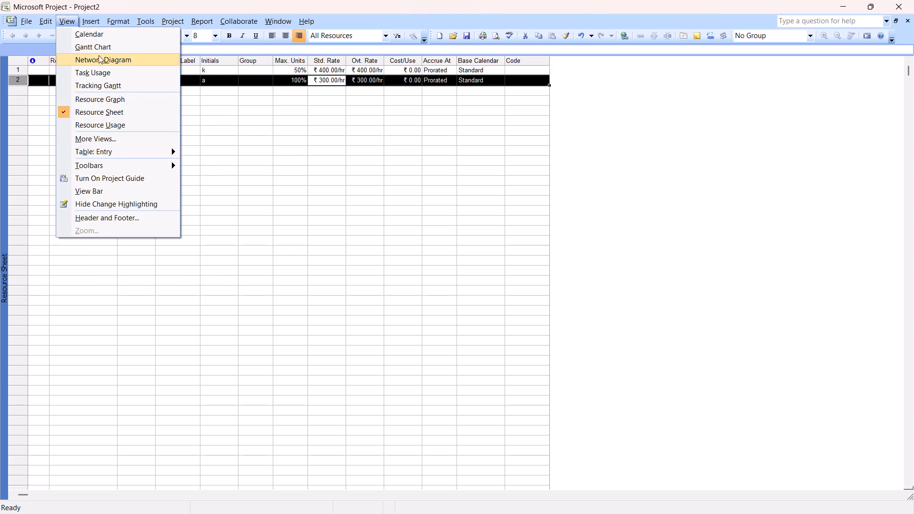
left_click(99, 52)
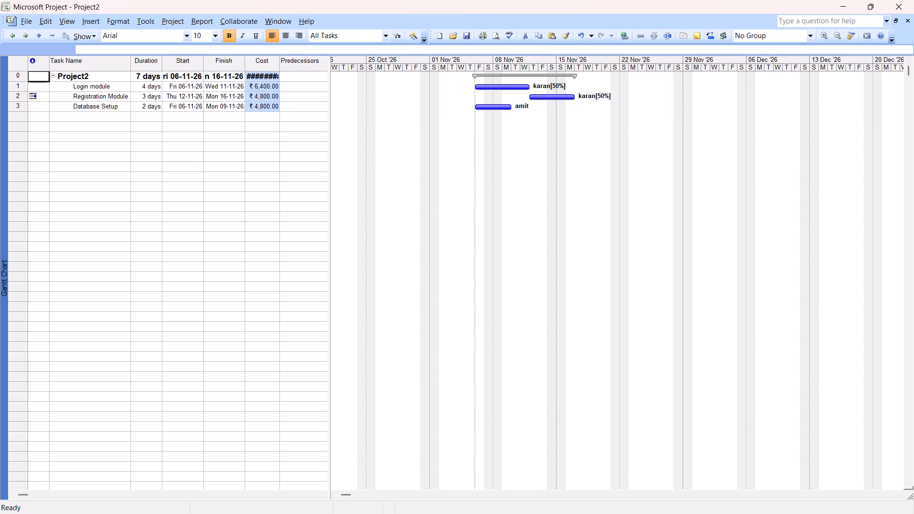
left_click_drag(328, 121, 403, 122)
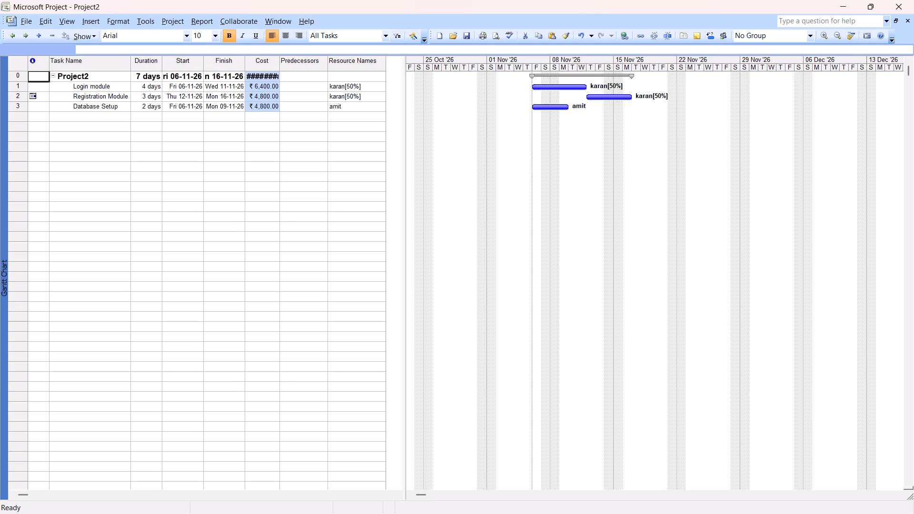
left_click_drag(279, 65, 294, 70)
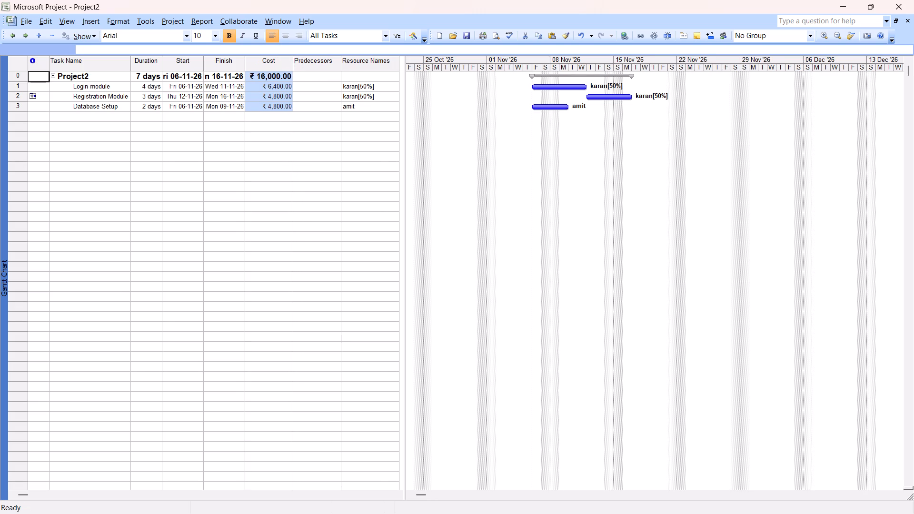
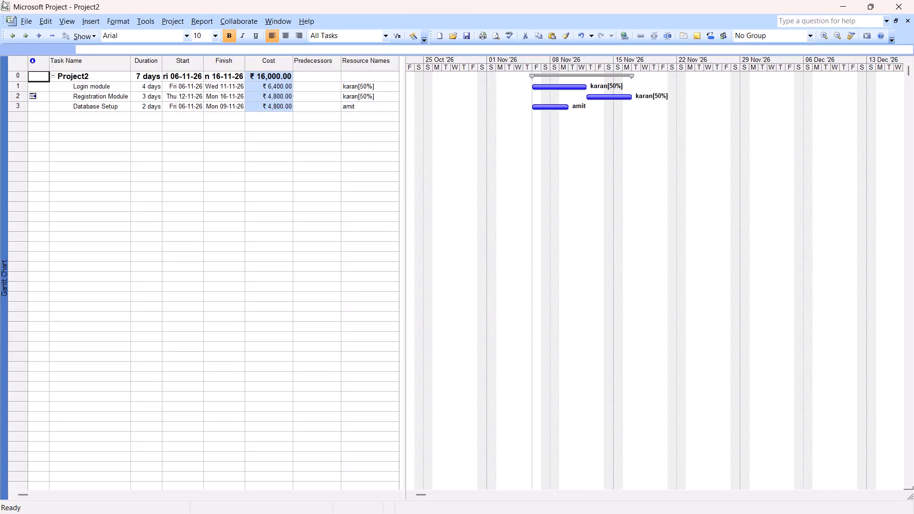
In the Resource Sheet view, set karan's overtime rate to ₹ 0.00/hr.
left_click(68, 22)
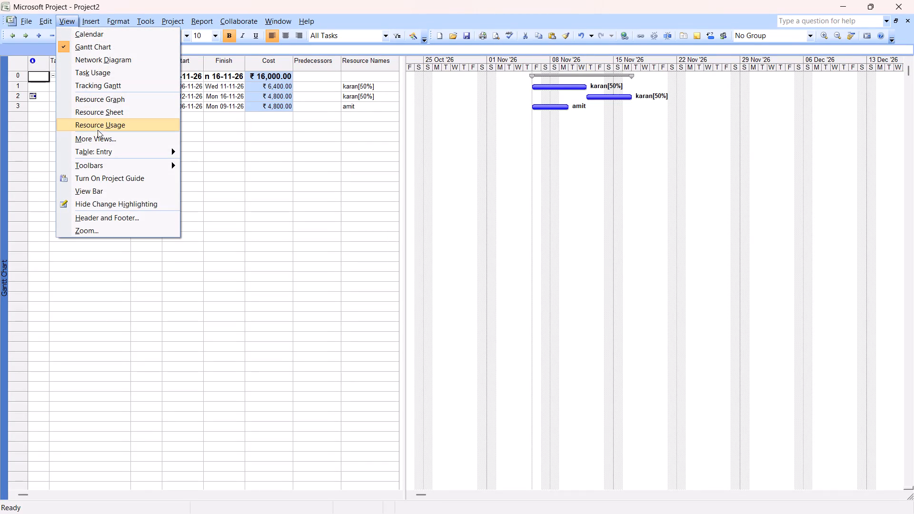
left_click(99, 116)
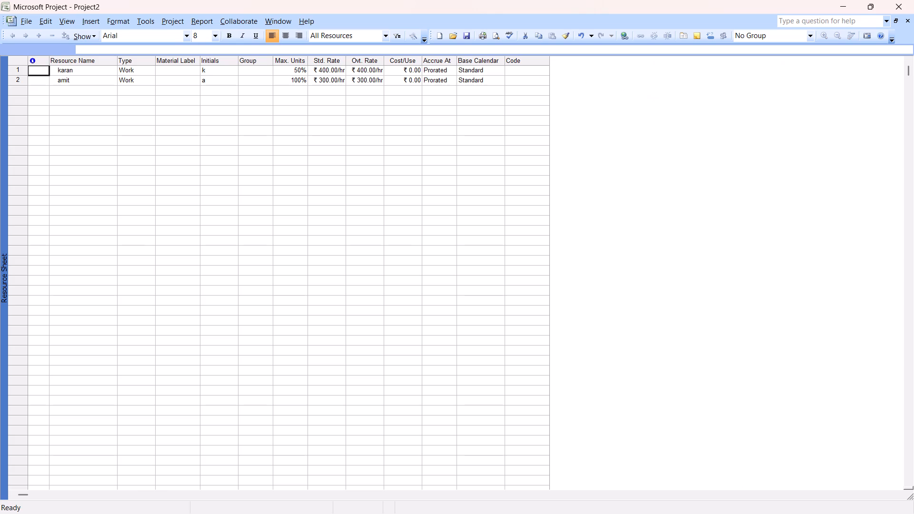
left_click(365, 71)
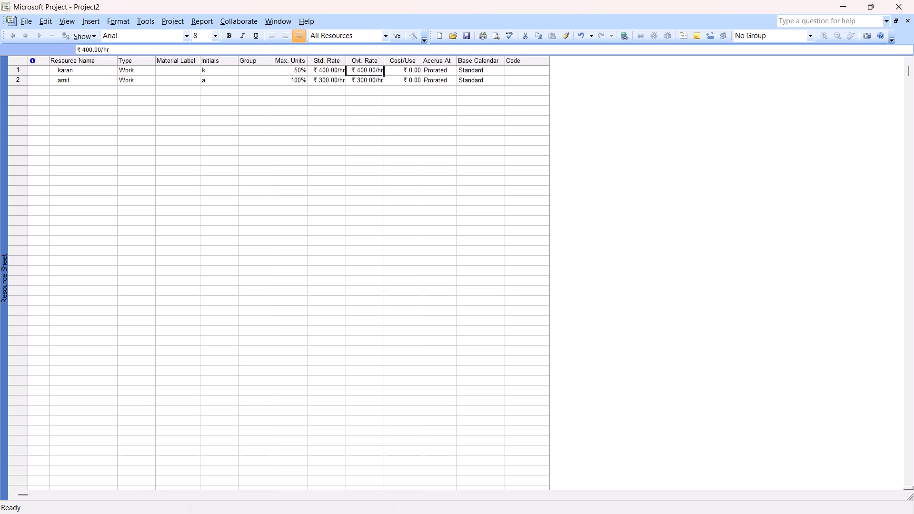
left_click(365, 71)
key("Left")
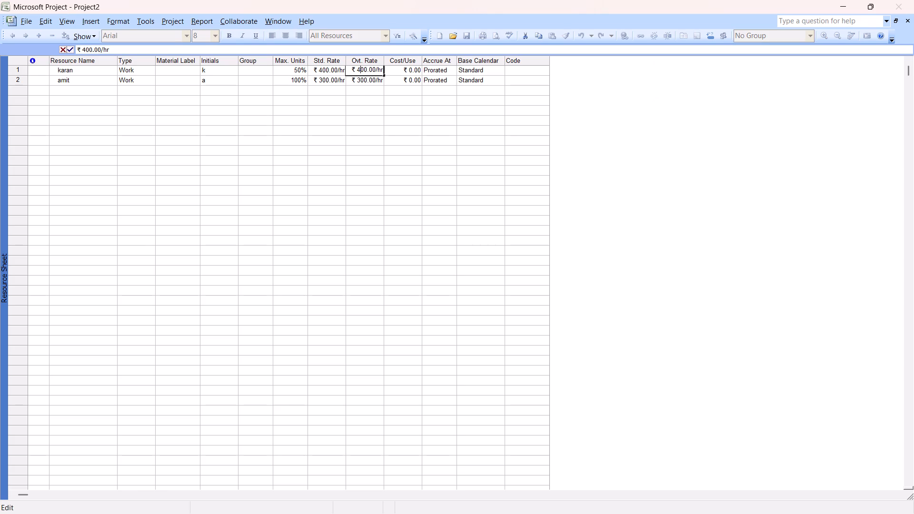
key("Right")
type("\\\\\\")
key("BackSpace")
key("BackSpace")
key("BackSpace")
key("BackSpace")
key("BackSpace")
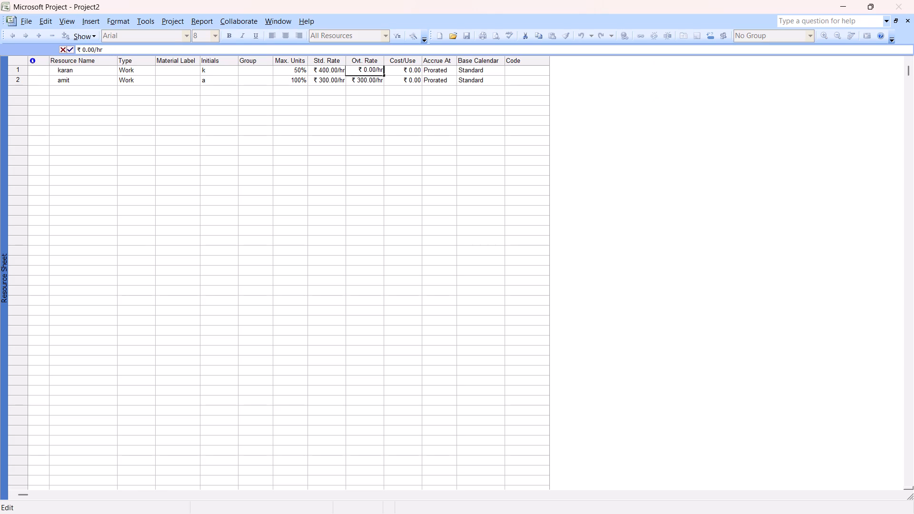
Set amit's overtime rate to ₹ 0.00/hr in the Resource Sheet.
left_click(365, 78)
left_click(364, 78)
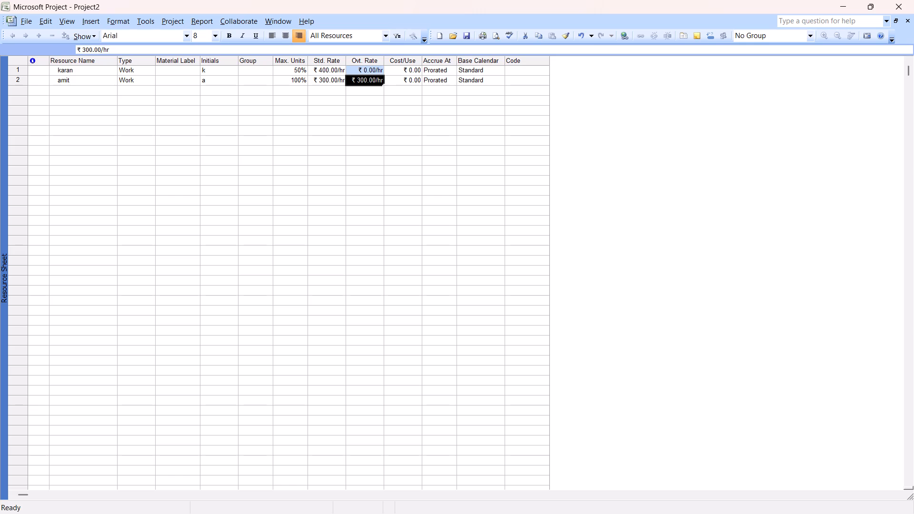
key("BackSpace")
key("BackSpace")
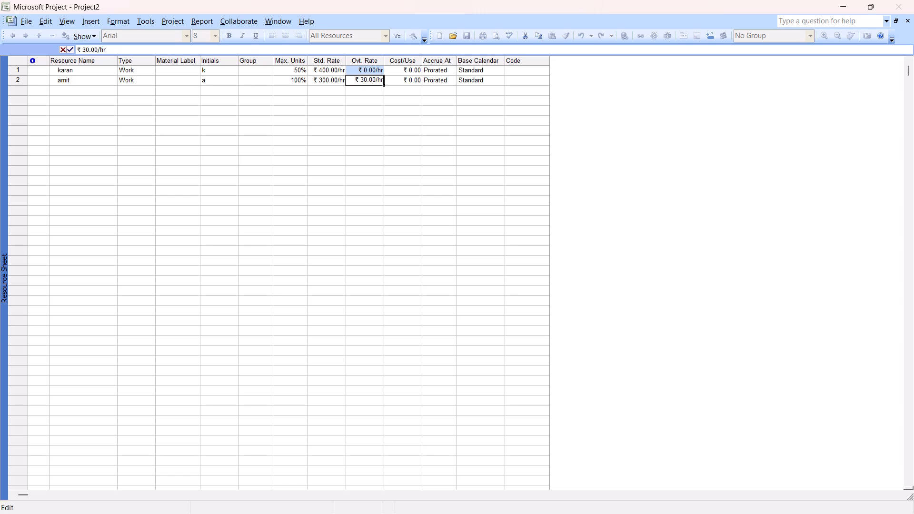
left_click(370, 110)
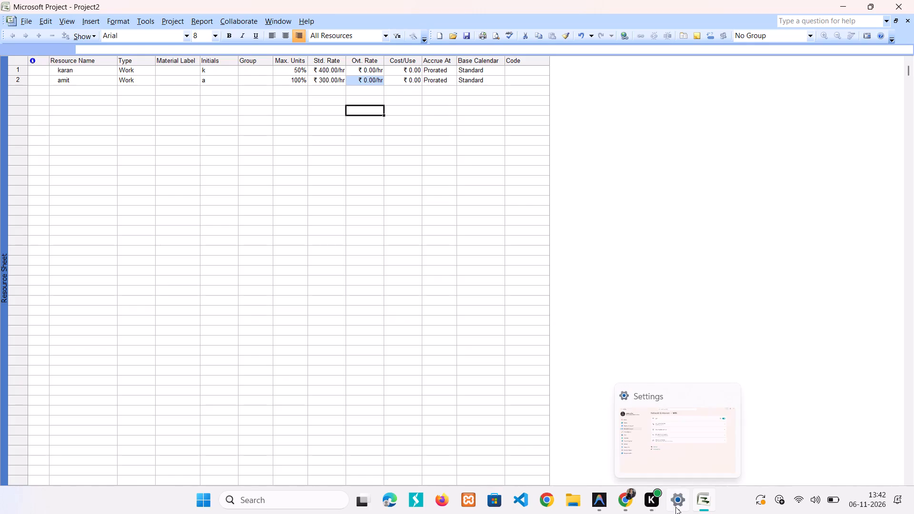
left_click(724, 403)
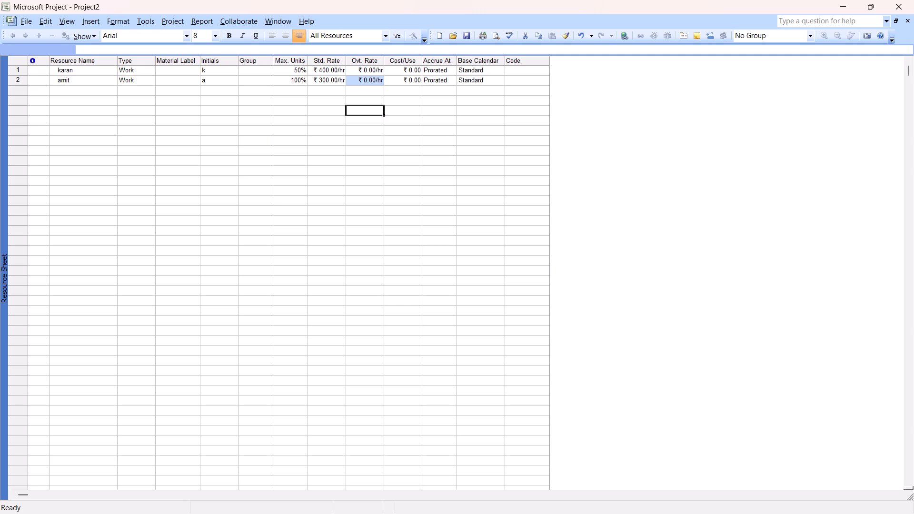
Return to the Gantt Chart view to review the task costs and Project2's total cost.
left_click(70, 19)
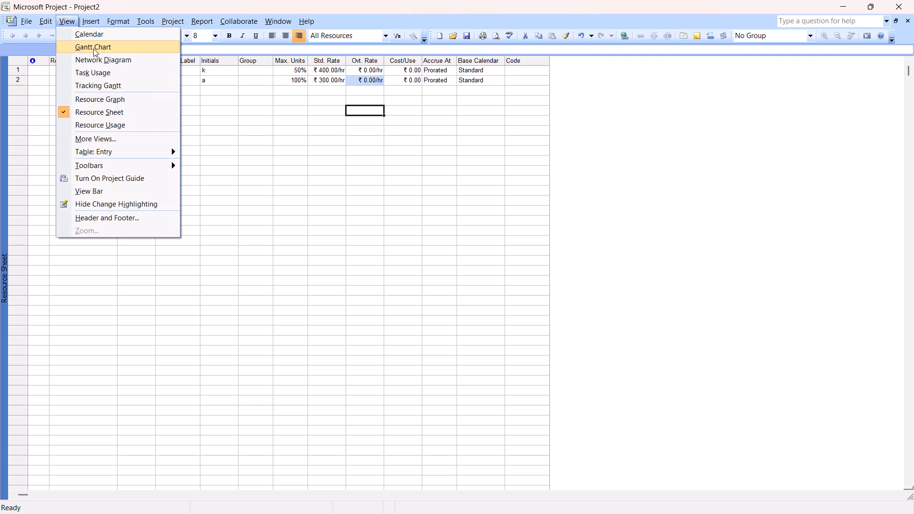
left_click(93, 49)
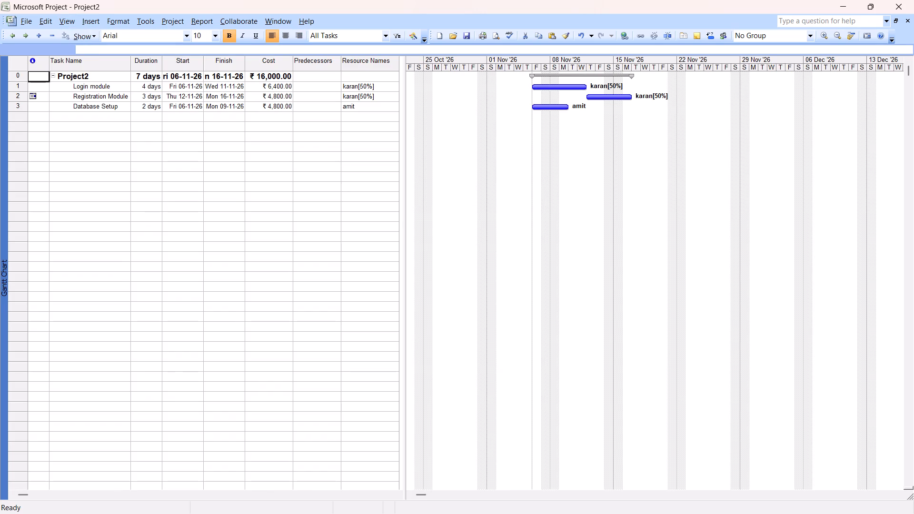
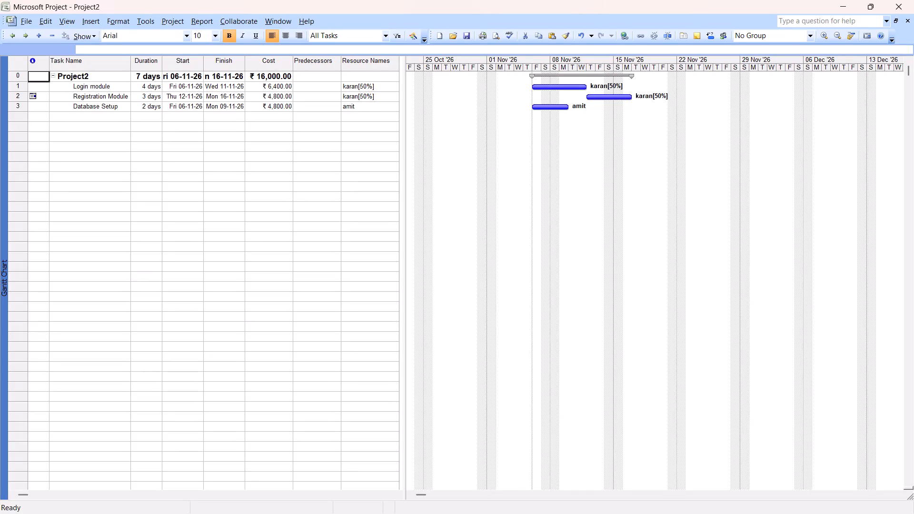
Switch from the Gantt Chart to the Resource Sheet view to review the resource rates.
left_click(67, 21)
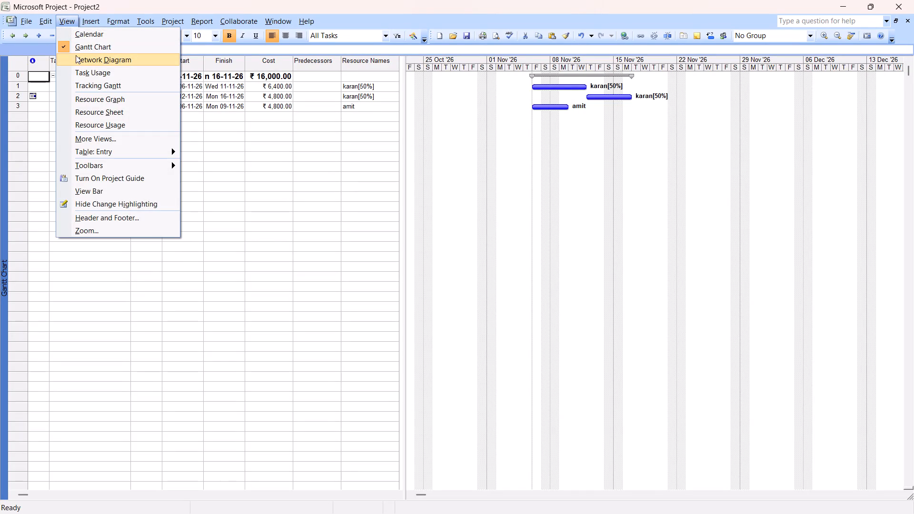
left_click(99, 113)
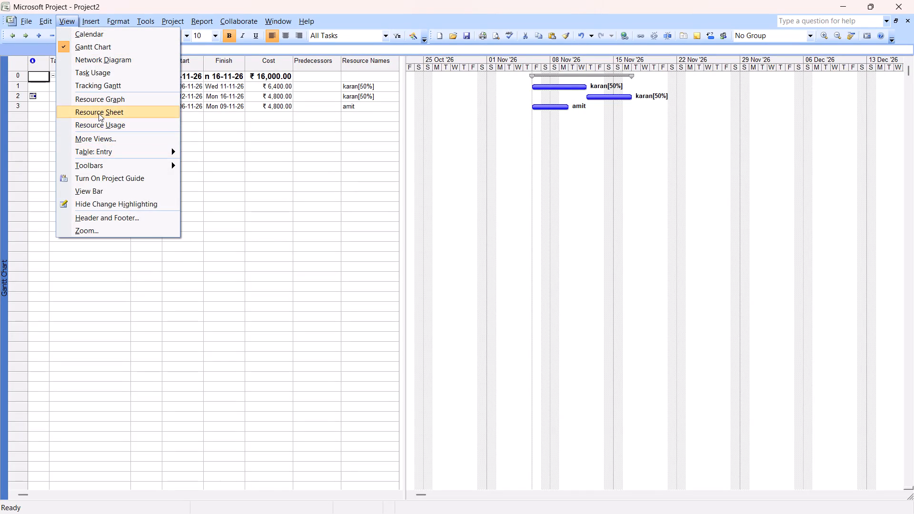
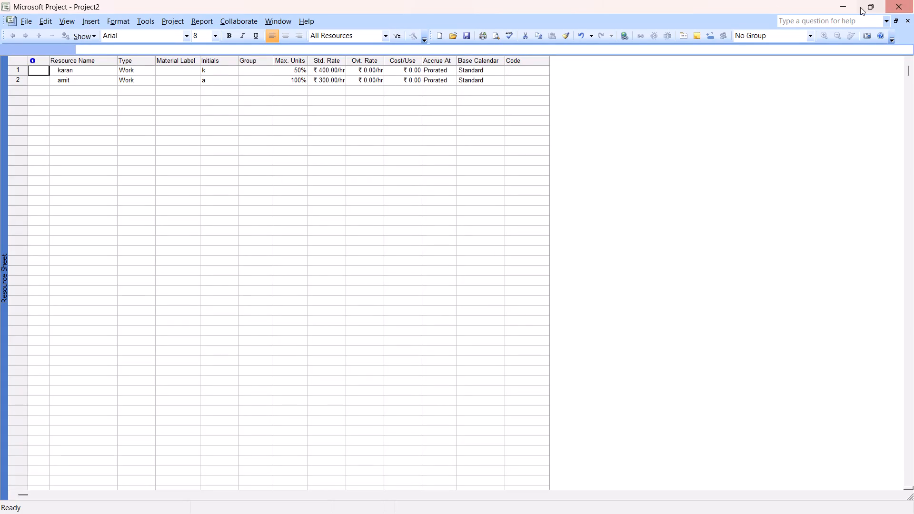
Switch to Chrome, reload the BestTrade home page, and look through the account's inbox, balance overview and profile.
left_click(846, 7)
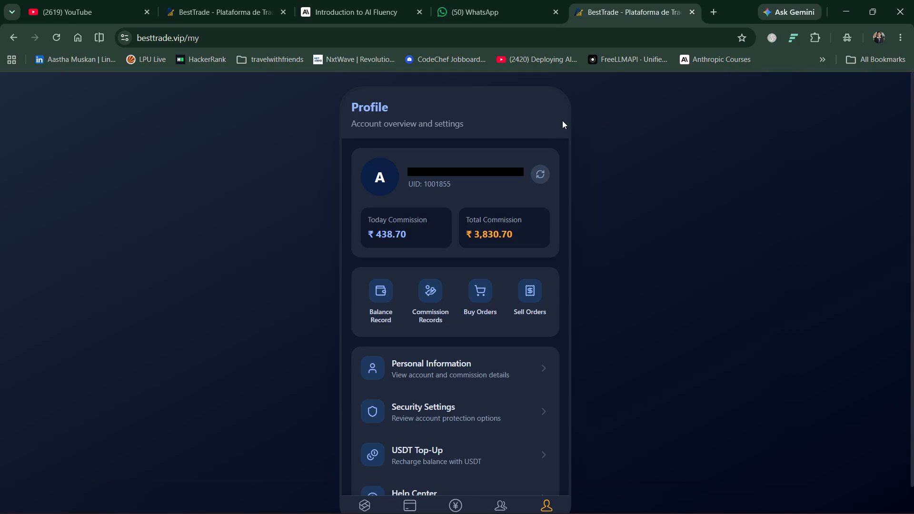
left_click(368, 501)
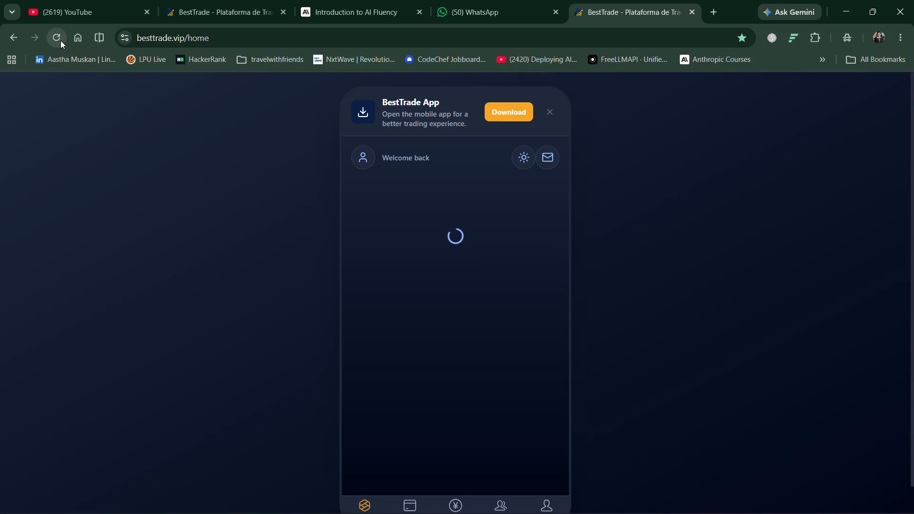
left_click(60, 40)
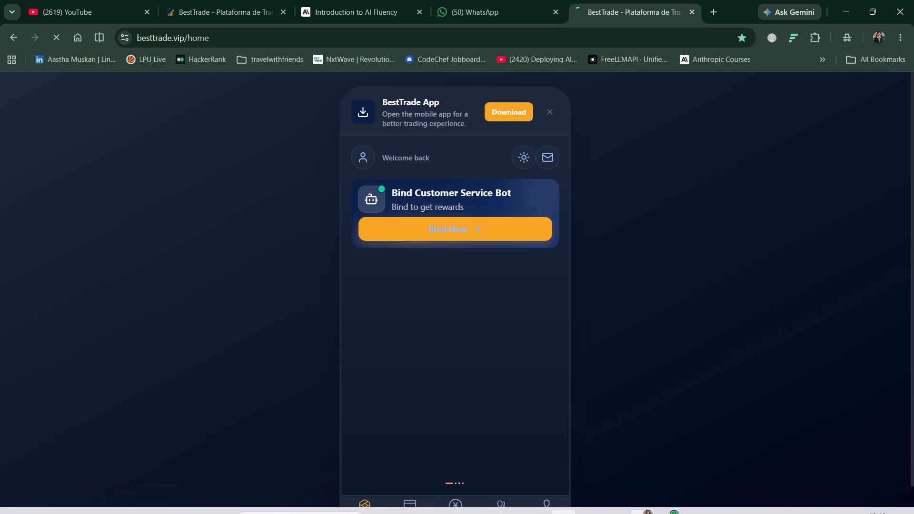
scroll(447, 420, "down", 1)
scroll(467, 405, "up", 5)
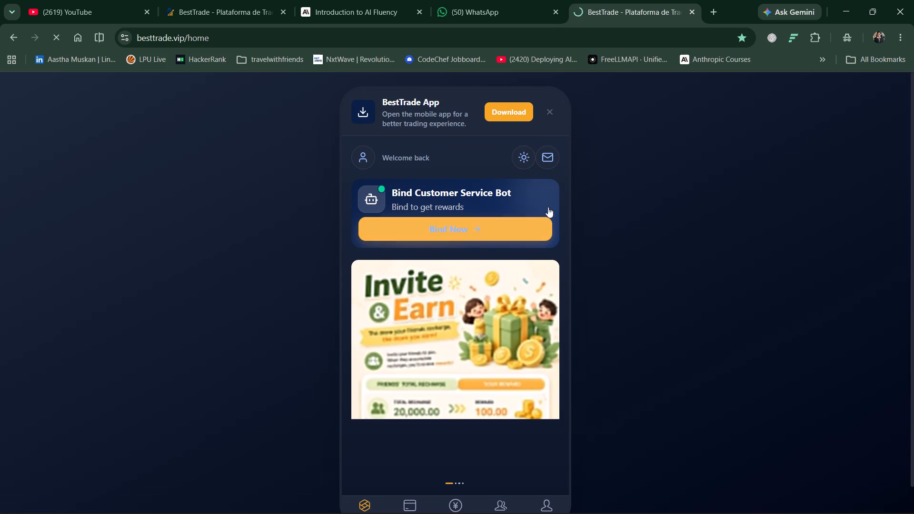
left_click(546, 148)
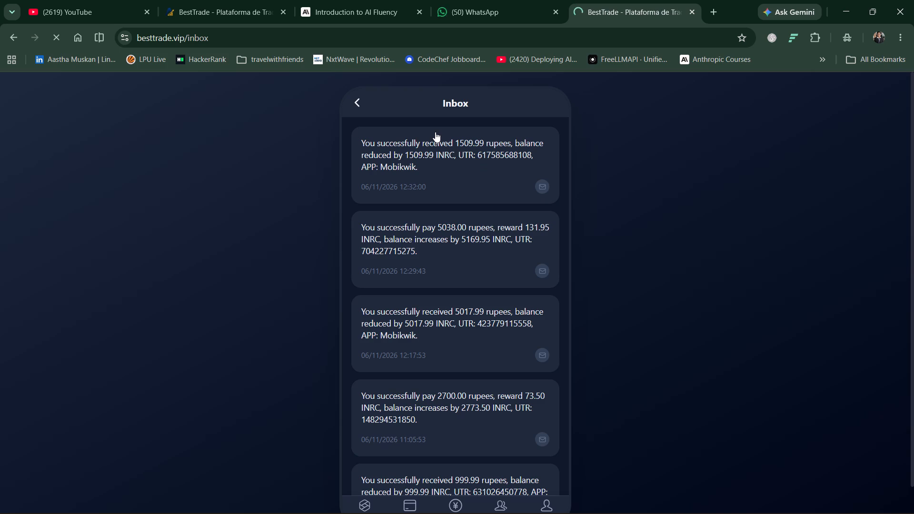
left_click(357, 102)
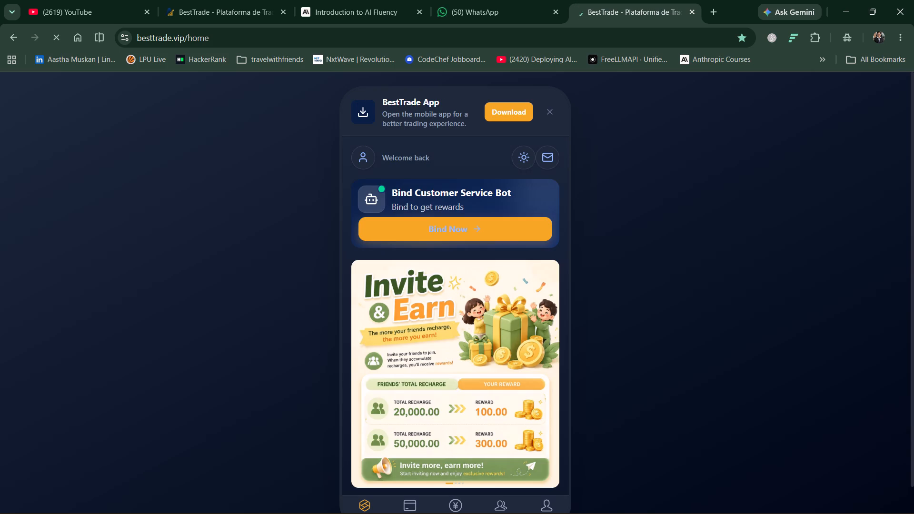
scroll(532, 421, "down", 2)
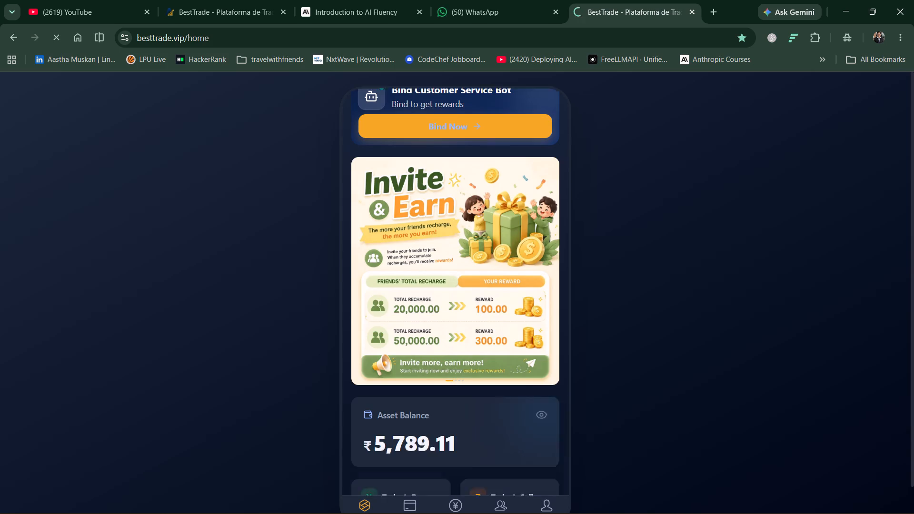
scroll(532, 421, "down", 7)
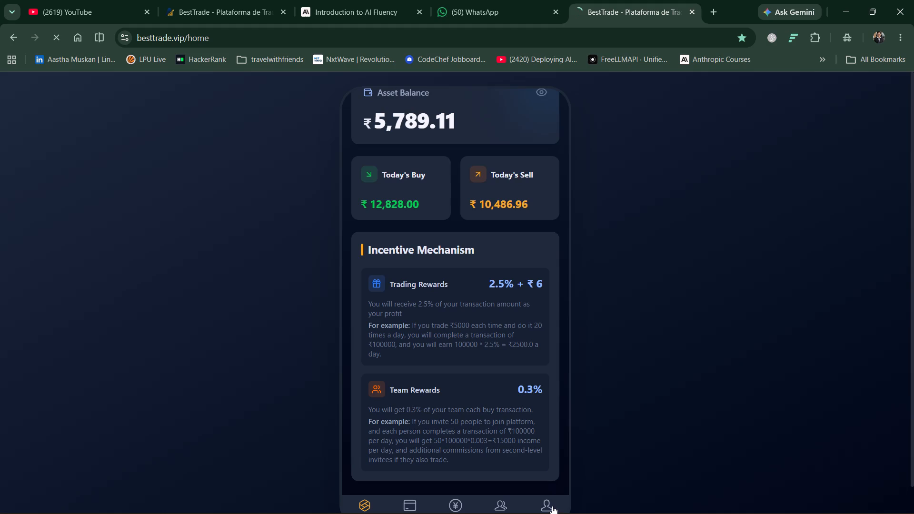
left_click(552, 506)
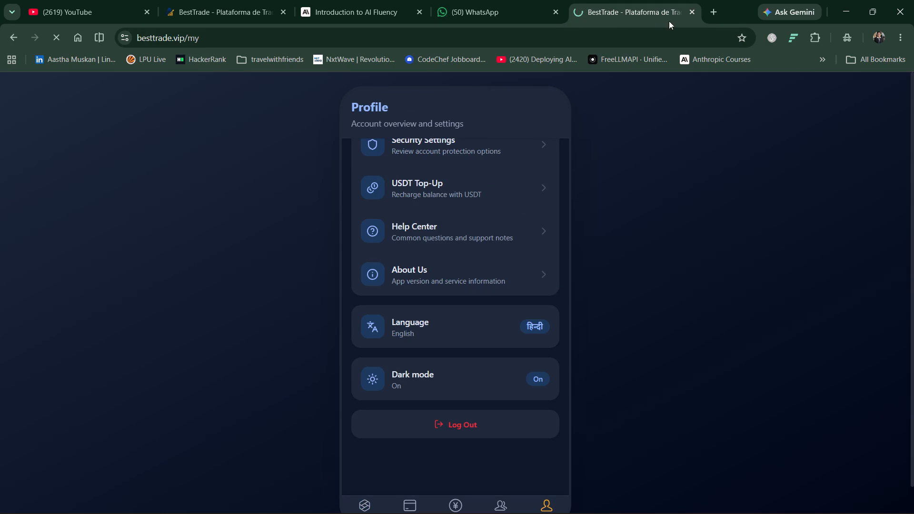